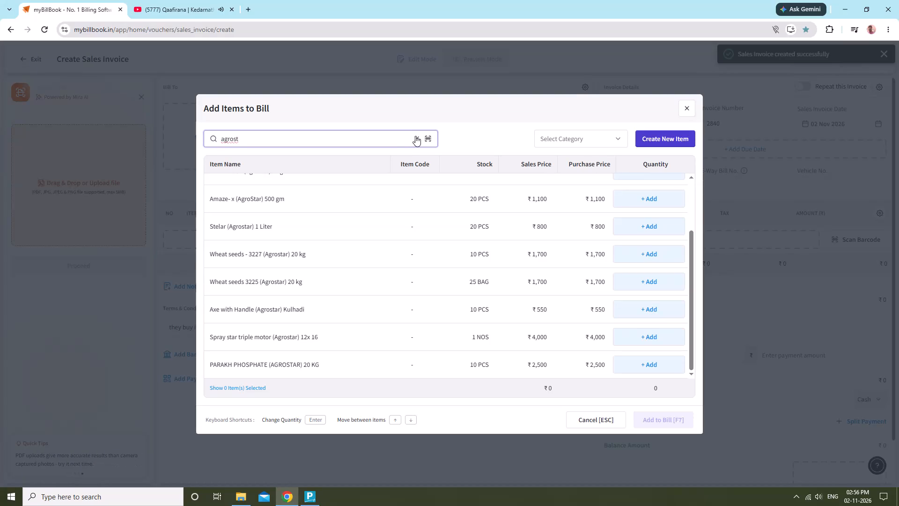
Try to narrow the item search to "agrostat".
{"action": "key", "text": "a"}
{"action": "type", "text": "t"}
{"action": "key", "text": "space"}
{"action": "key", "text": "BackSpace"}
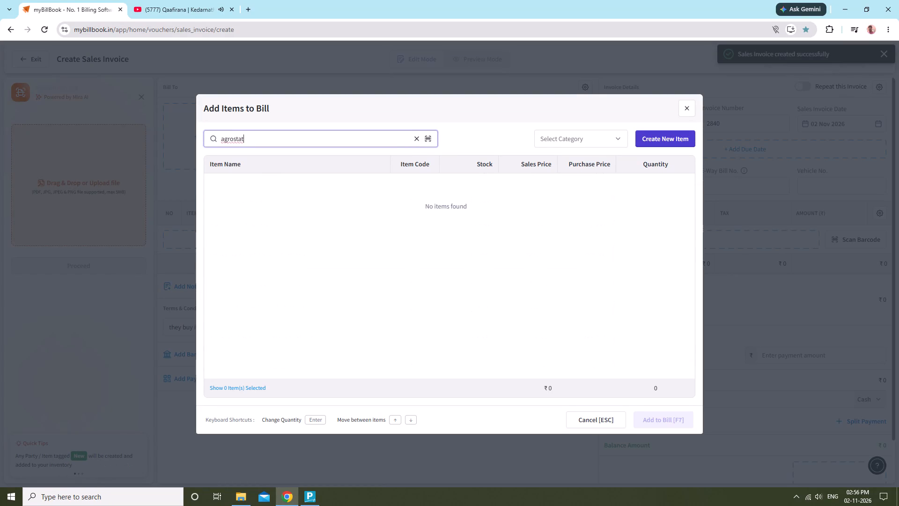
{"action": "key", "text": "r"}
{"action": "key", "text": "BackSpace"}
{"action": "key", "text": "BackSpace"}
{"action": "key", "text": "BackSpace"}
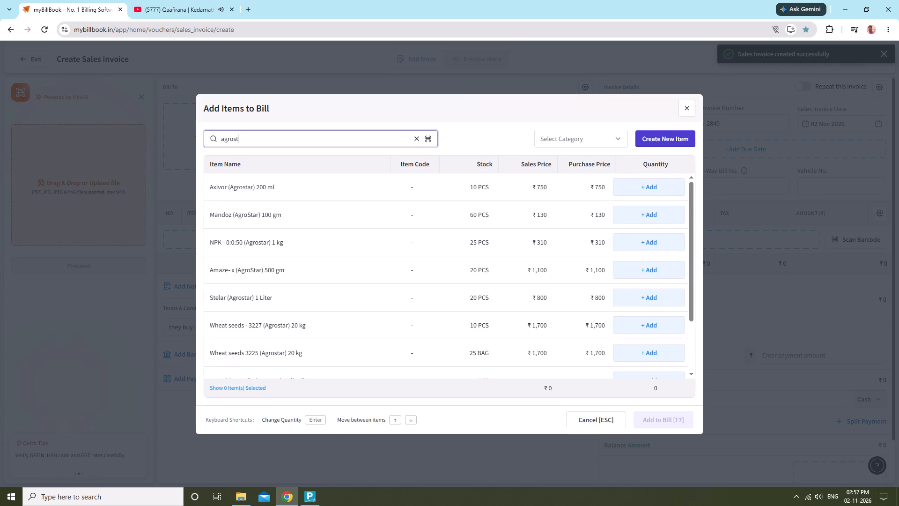
Replace the item search with "barseen" and add one Barseem 1kg to the bill.
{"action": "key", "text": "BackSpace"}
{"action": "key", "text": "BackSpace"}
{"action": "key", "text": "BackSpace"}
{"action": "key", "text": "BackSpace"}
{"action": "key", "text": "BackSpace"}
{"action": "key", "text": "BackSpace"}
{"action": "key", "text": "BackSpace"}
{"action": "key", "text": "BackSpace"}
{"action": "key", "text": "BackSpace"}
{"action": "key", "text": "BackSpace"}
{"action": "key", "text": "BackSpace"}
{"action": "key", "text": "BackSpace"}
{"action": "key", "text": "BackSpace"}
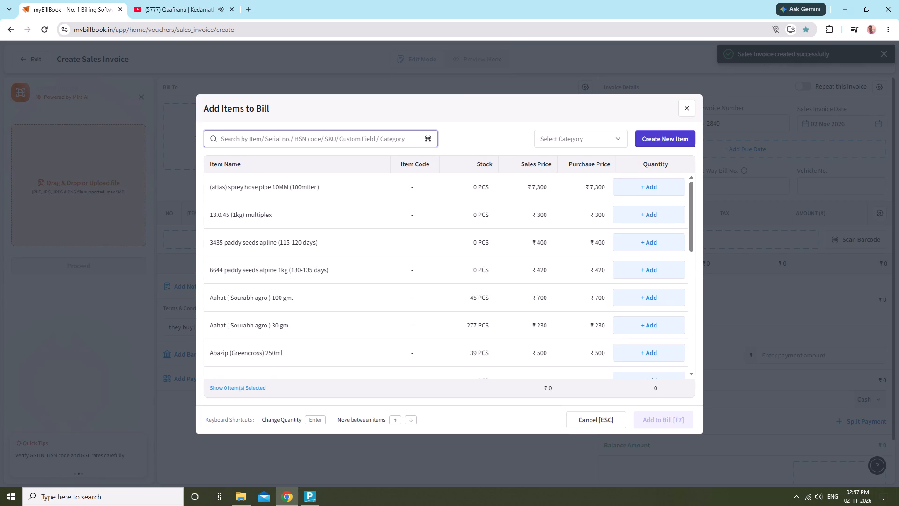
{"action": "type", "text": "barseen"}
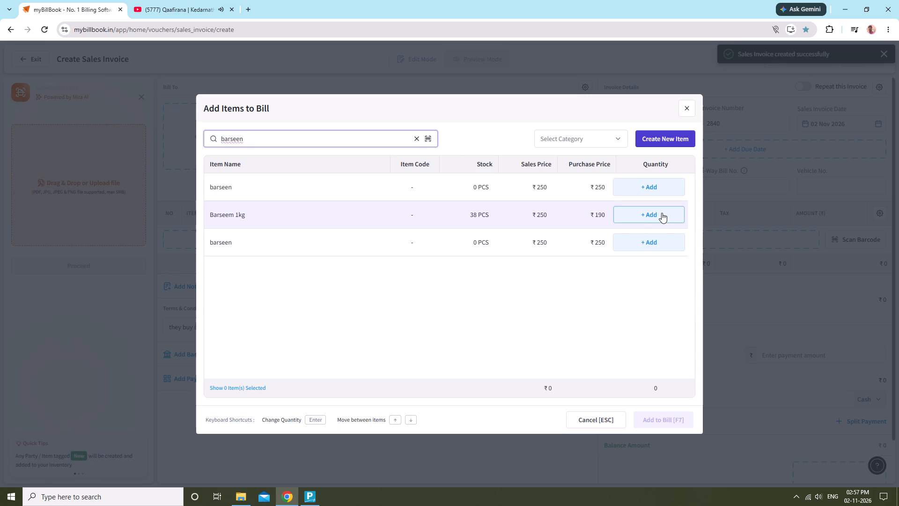
{"action": "left_click", "coordinate": [662, 213]}
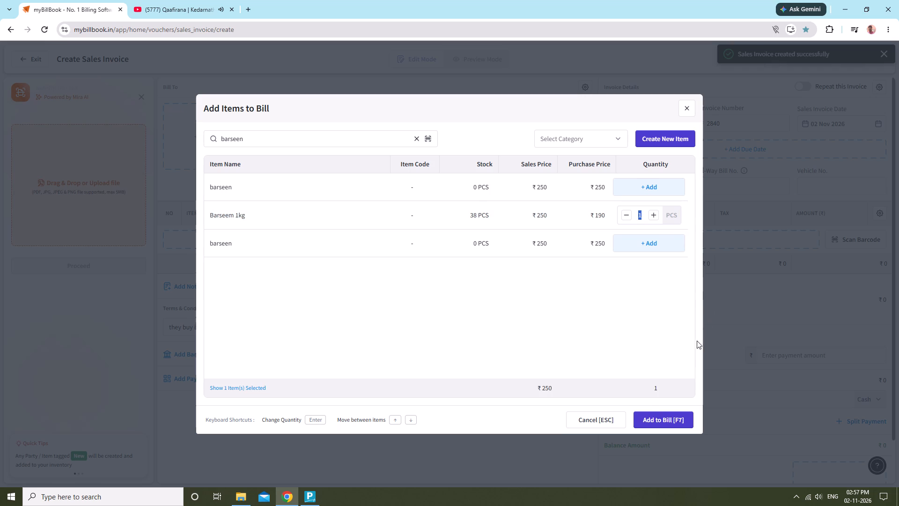
{"action": "left_click", "coordinate": [649, 421]}
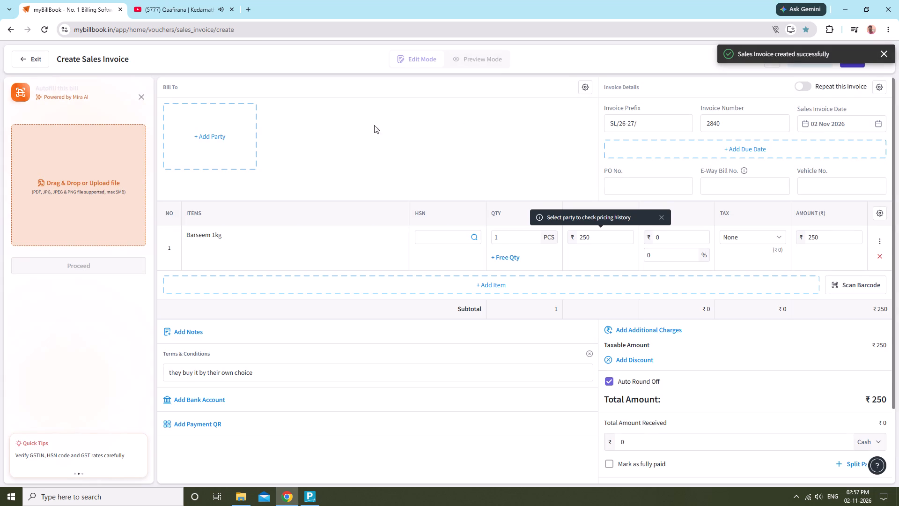
Search the Bill To parties for the customer's name and start creating a new party with that name.
{"action": "left_click", "coordinate": [214, 133]}
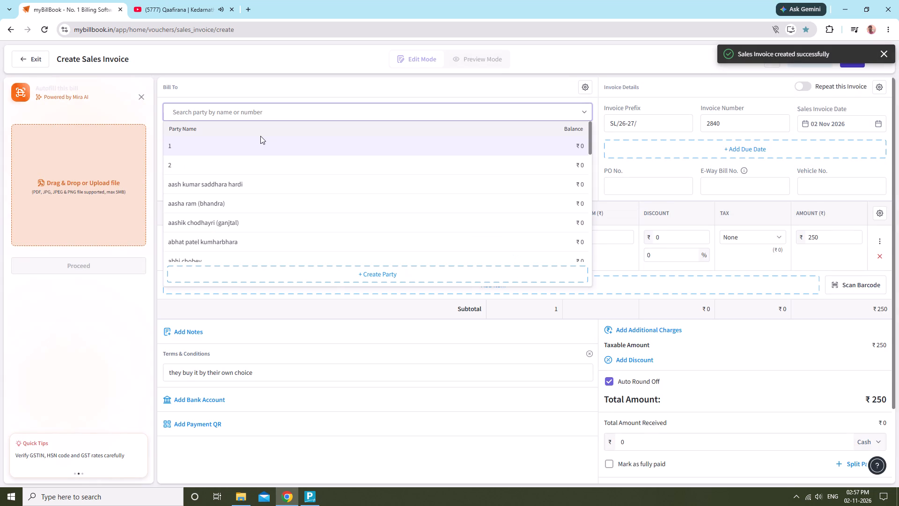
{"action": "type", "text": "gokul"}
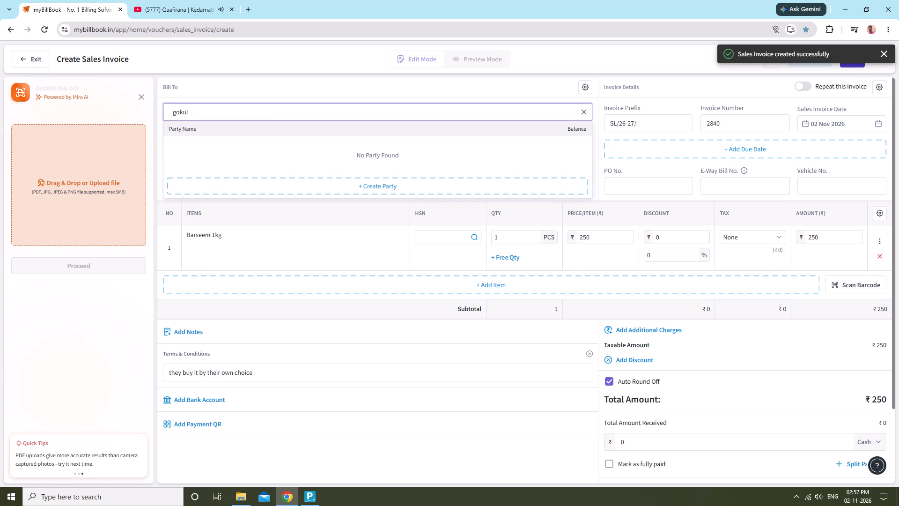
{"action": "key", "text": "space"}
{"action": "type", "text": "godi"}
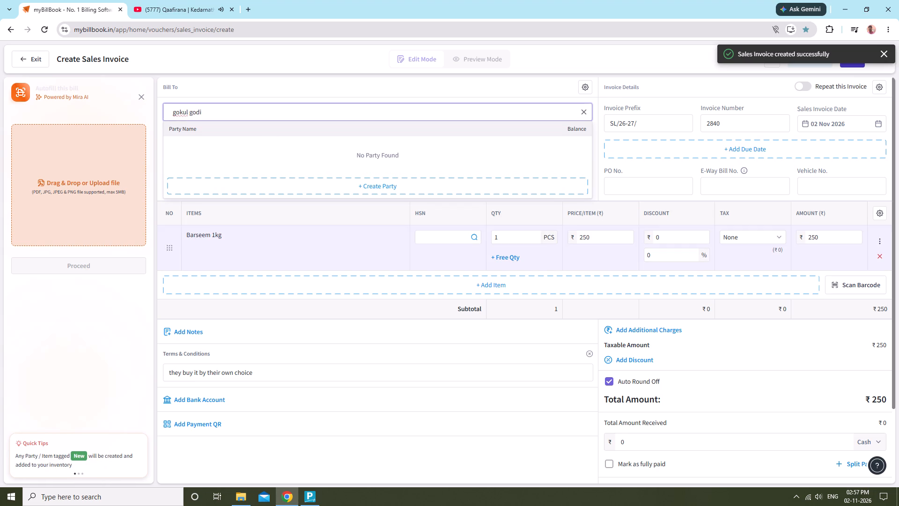
{"action": "left_click", "coordinate": [473, 186]}
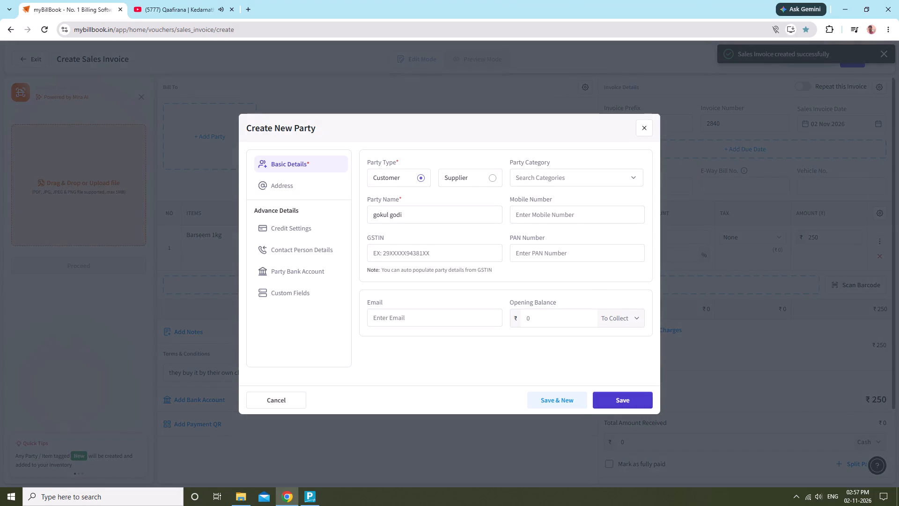
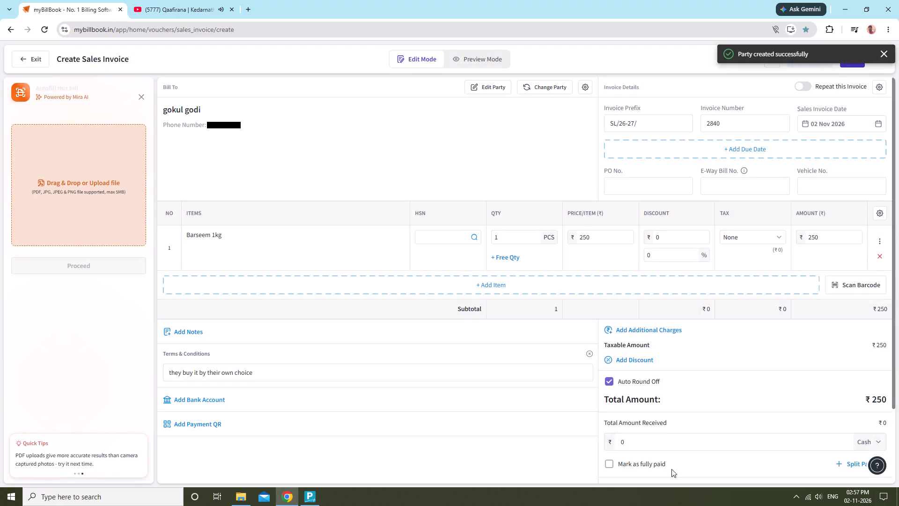
Mark the Barseem 1kg sales invoice as fully paid in cash and save it.
{"action": "scroll", "coordinate": [671, 469], "scroll_direction": "down", "scroll_amount": 2}
{"action": "left_click", "coordinate": [609, 369]}
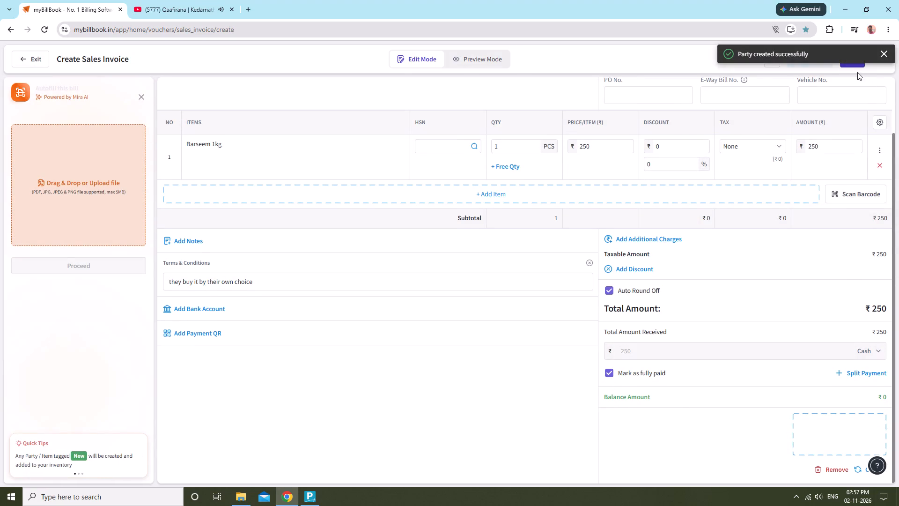
{"action": "left_click", "coordinate": [856, 67]}
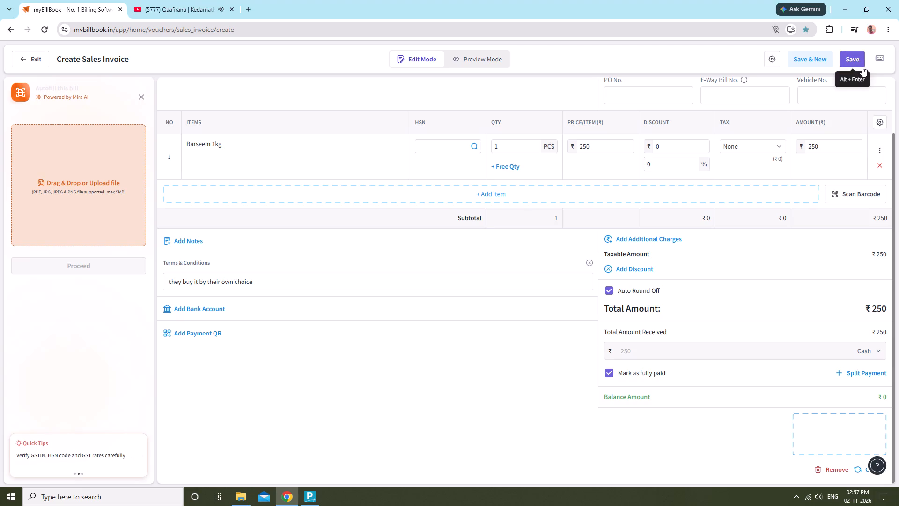
{"action": "left_click", "coordinate": [850, 55]}
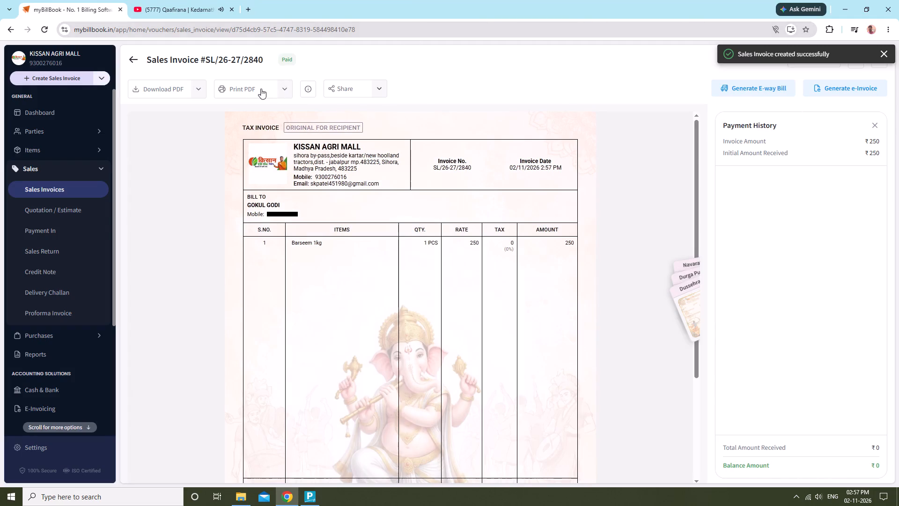
Print one black-and-white copy of the saved sales invoice on the HP Smart Tank 530 printer.
{"action": "left_click", "coordinate": [258, 89]}
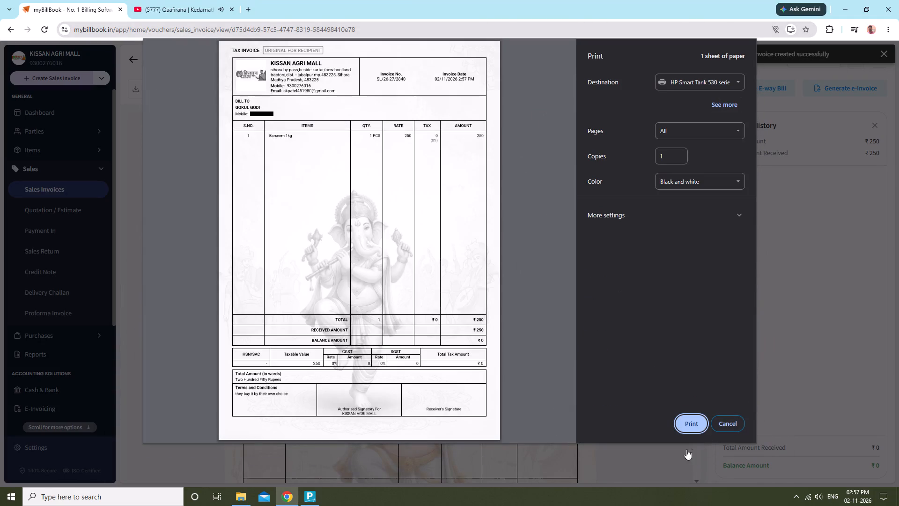
{"action": "left_click", "coordinate": [685, 424]}
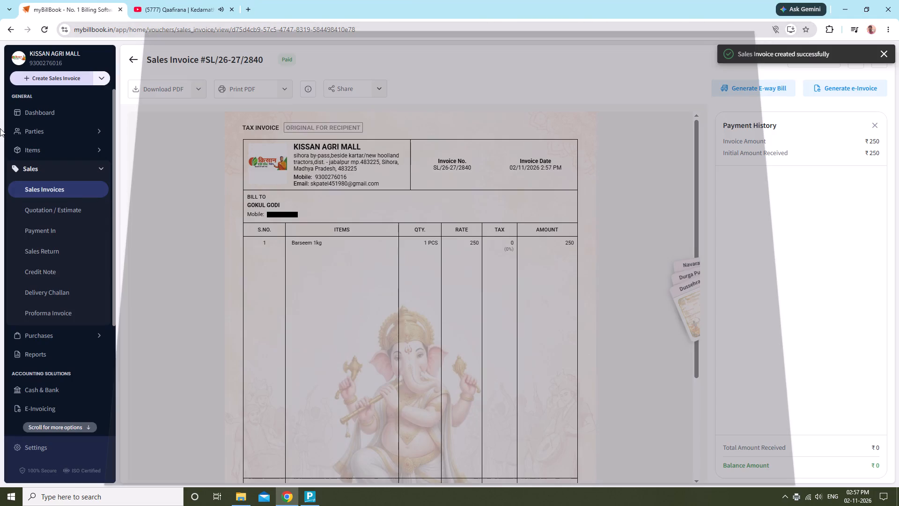
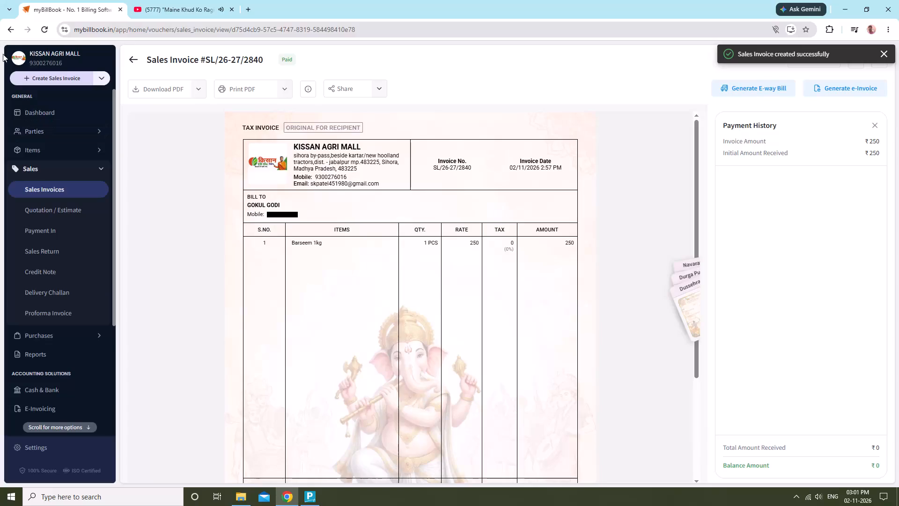
Start a new sales invoice and add one Coragen (FMC ) 30 ml to the bill.
{"action": "left_click", "coordinate": [56, 80]}
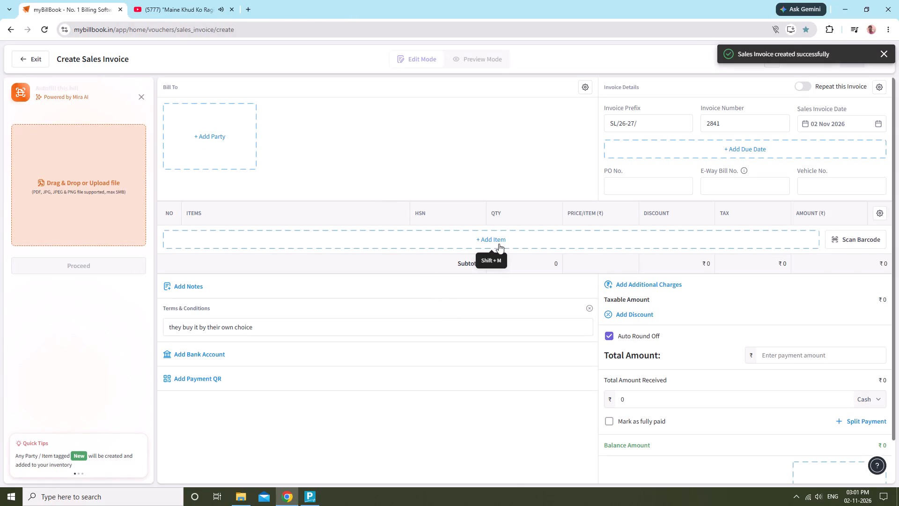
{"action": "left_click", "coordinate": [499, 241]}
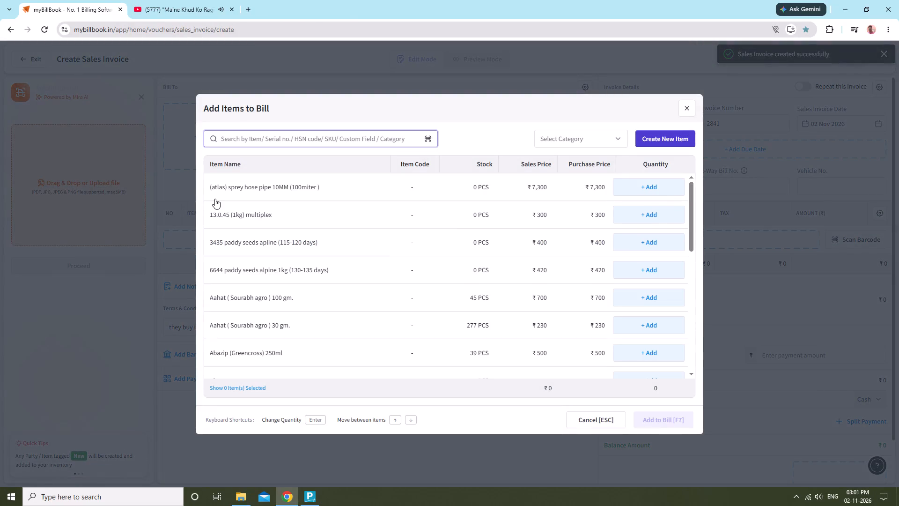
{"action": "type", "text": "corag"}
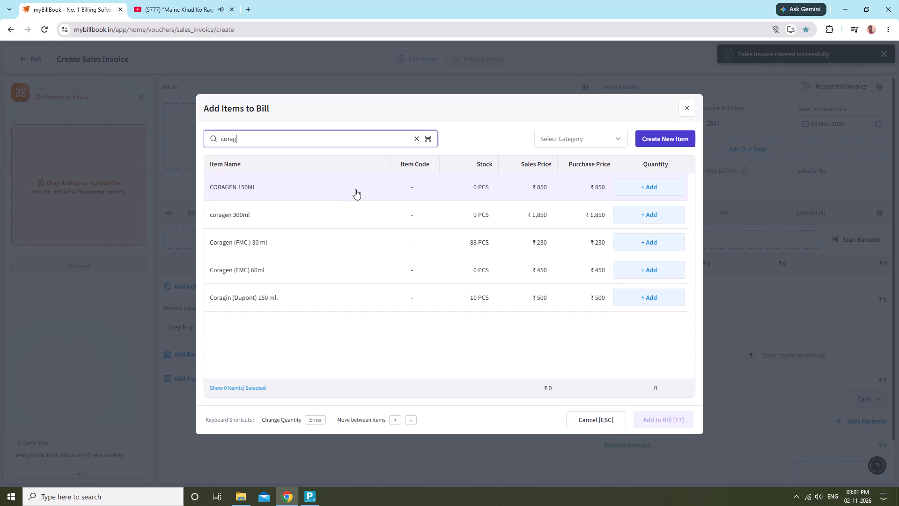
{"action": "left_click", "coordinate": [632, 237]}
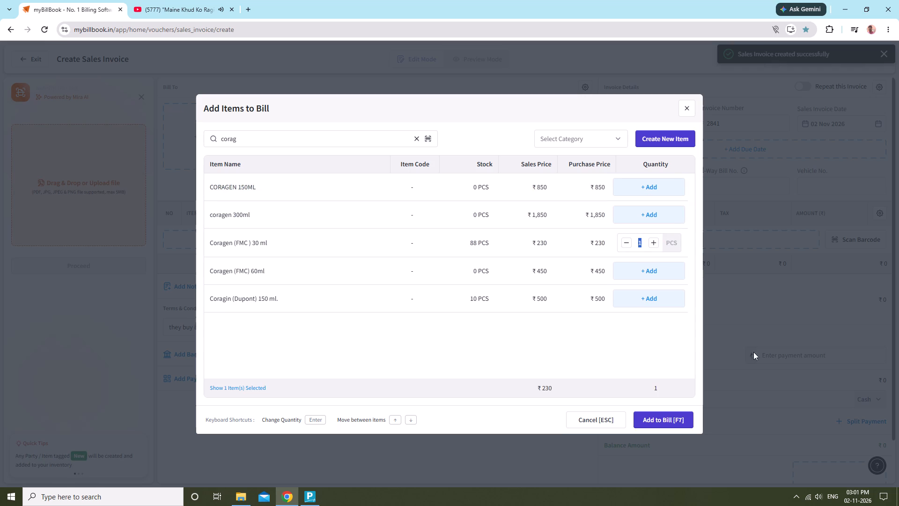
{"action": "left_click", "coordinate": [666, 422]}
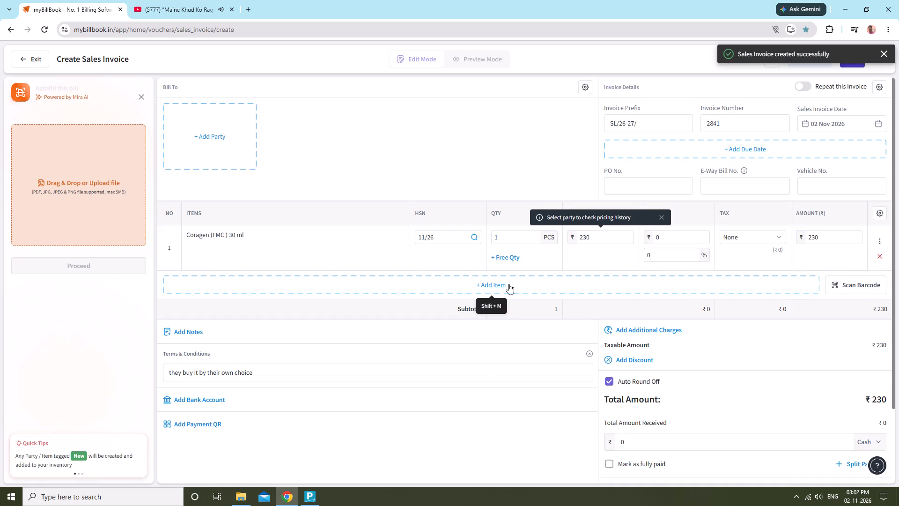
Add one Boom flower , PGR (Devi Crop) 250 ml to the bill as the second item.
{"action": "left_click", "coordinate": [509, 288]}
{"action": "type", "text": "boo"}
{"action": "key", "text": "m"}
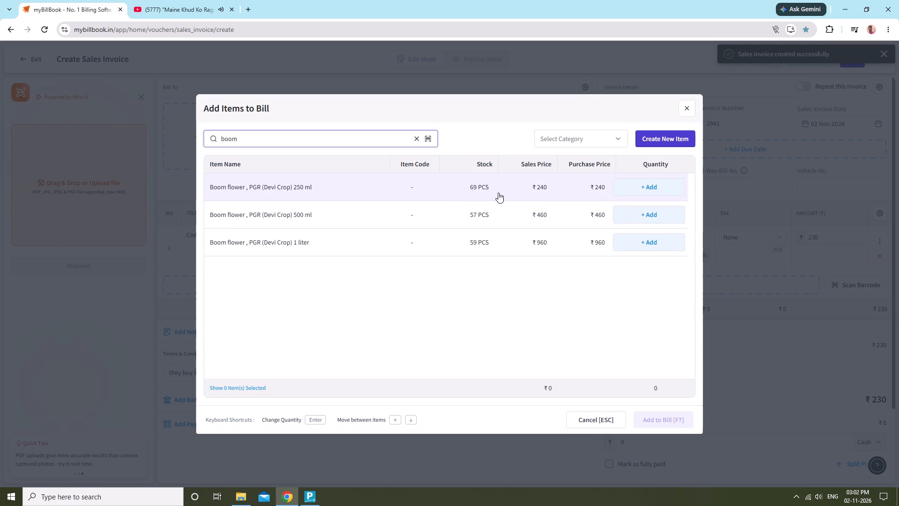
{"action": "left_click", "coordinate": [652, 187]}
{"action": "left_click", "coordinate": [667, 419]}
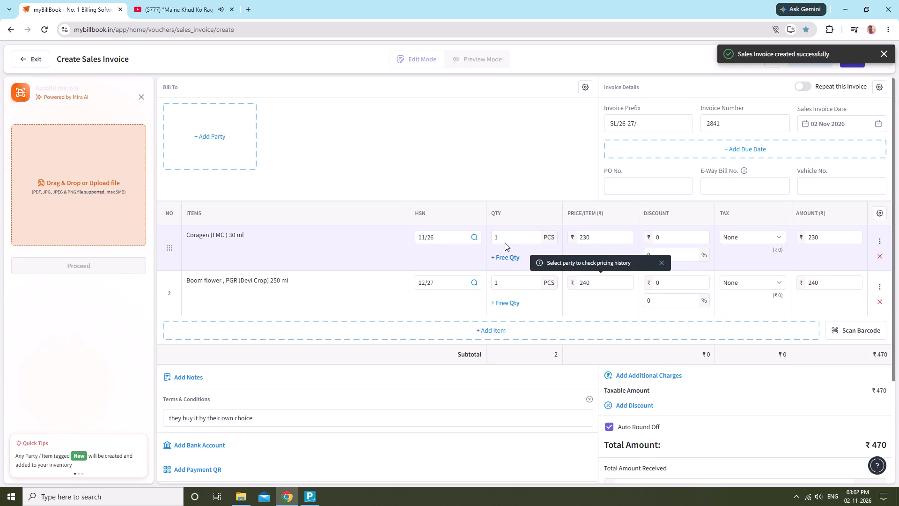
Set the quantity of Coragen (FMC ) 30 ml to 2 PCS.
{"action": "left_click", "coordinate": [508, 236]}
{"action": "key", "text": "BackSpace"}
{"action": "key", "text": "2"}
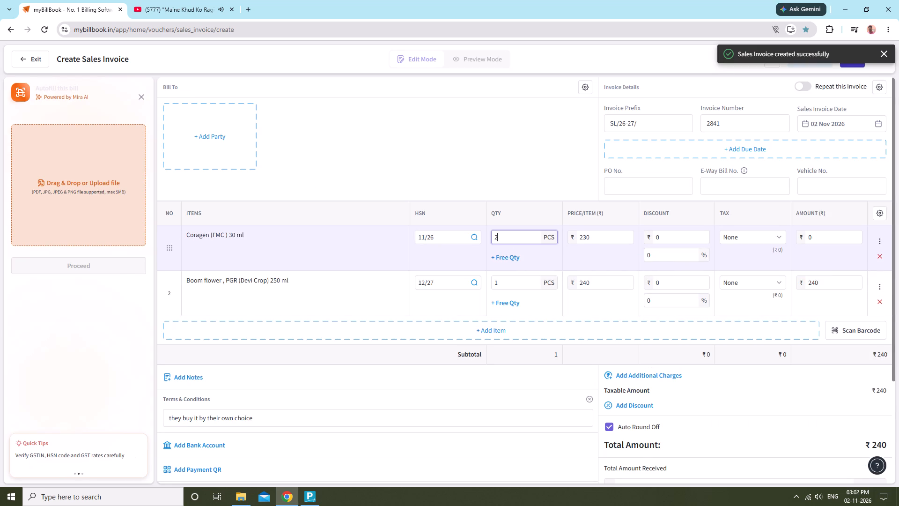
Review the invoice's item lines, total amount and payment section.
{"action": "scroll", "coordinate": [559, 293], "scroll_direction": "down", "scroll_amount": 2}
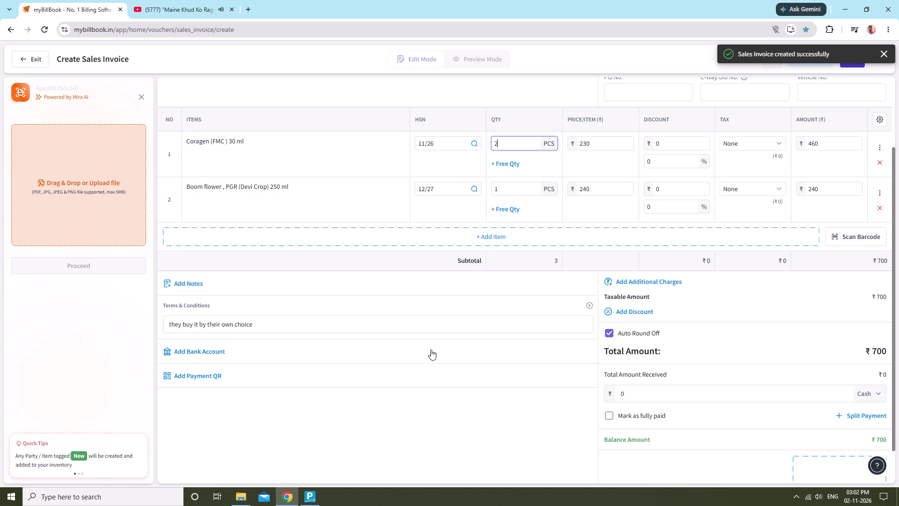
{"action": "scroll", "coordinate": [431, 350], "scroll_direction": "up", "scroll_amount": 6}
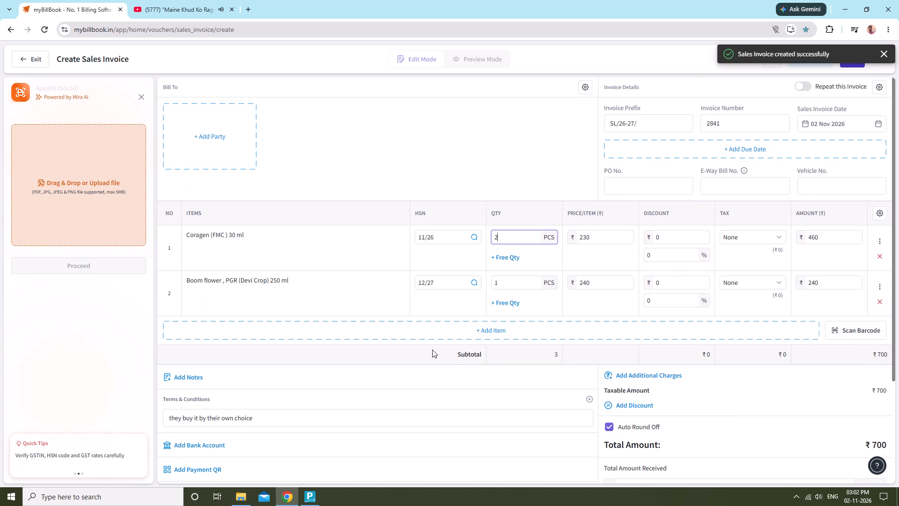
{"action": "scroll", "coordinate": [432, 350], "scroll_direction": "down", "scroll_amount": 2}
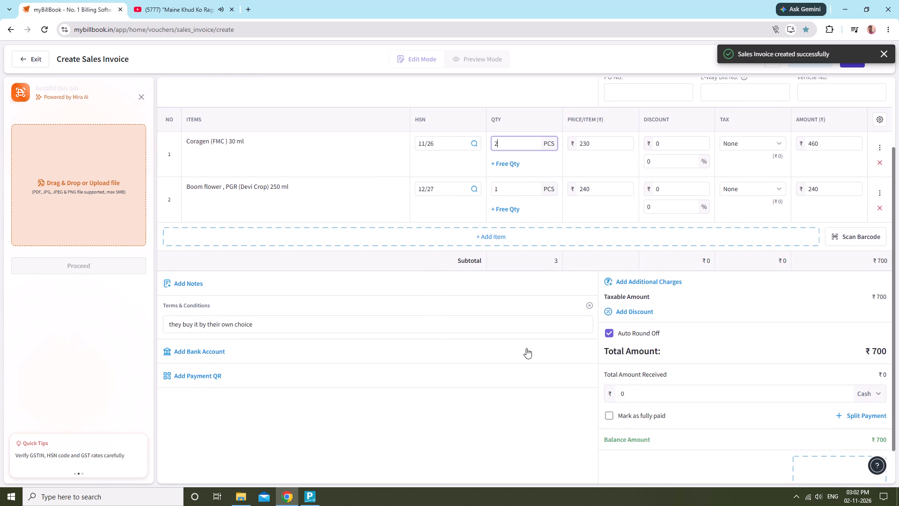
{"action": "scroll", "coordinate": [486, 356], "scroll_direction": "up", "scroll_amount": 2}
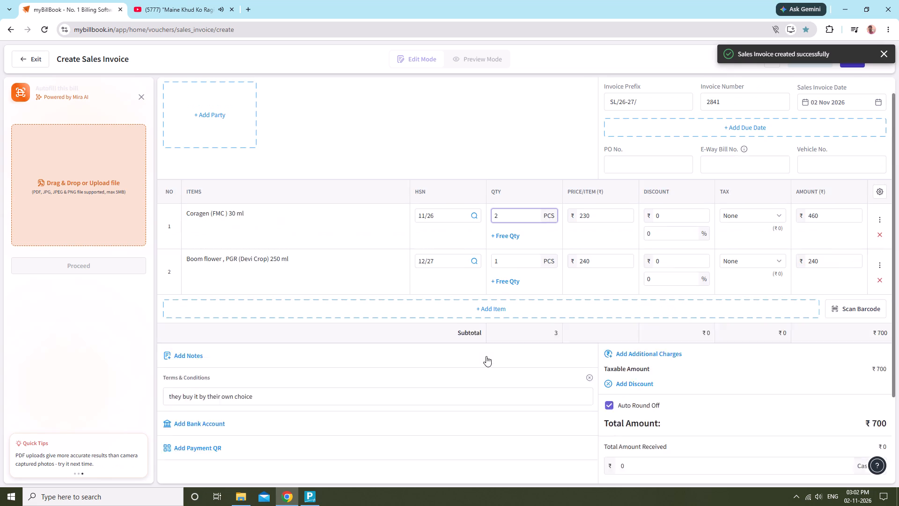
{"action": "scroll", "coordinate": [486, 356], "scroll_direction": "up", "scroll_amount": 3}
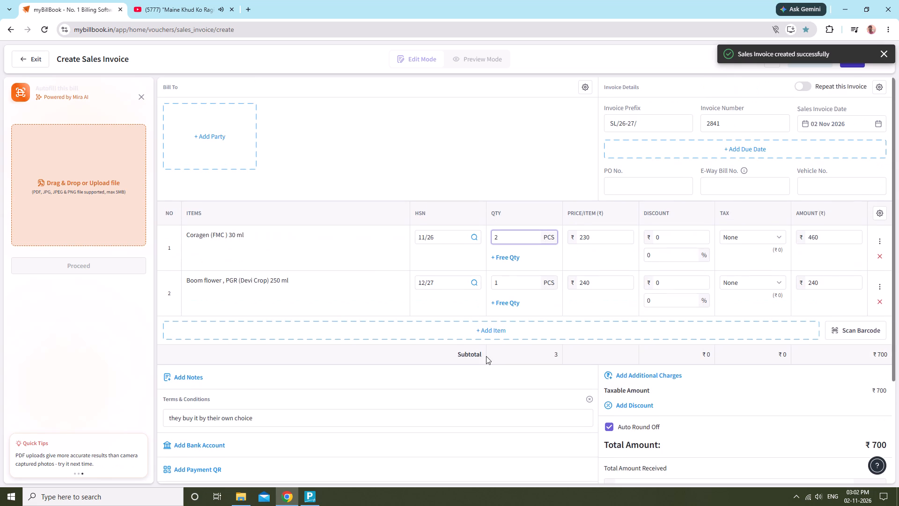
{"action": "scroll", "coordinate": [486, 356], "scroll_direction": "down", "scroll_amount": 3}
{"action": "scroll", "coordinate": [486, 356], "scroll_direction": "up", "scroll_amount": 3}
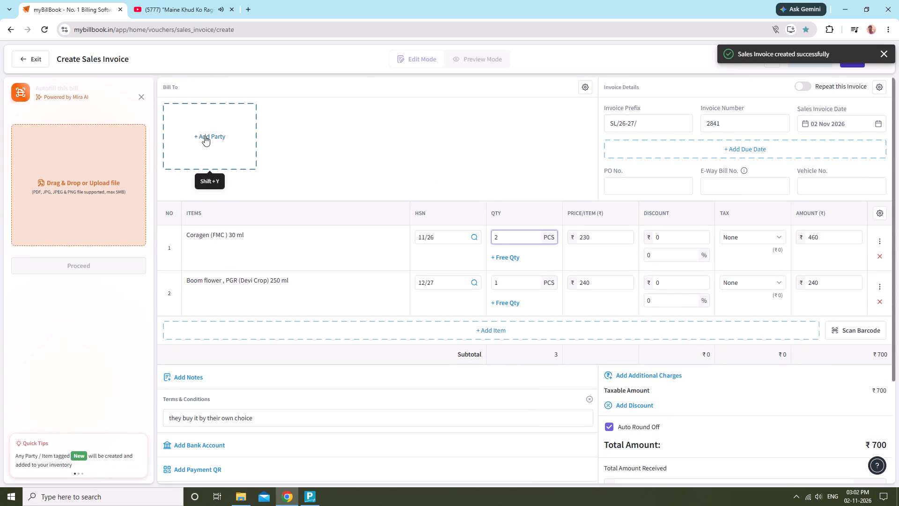
Search the parties for "sadan" and bill the invoice to the existing customer from Gadchapa.
{"action": "left_click", "coordinate": [242, 179]}
{"action": "left_click", "coordinate": [226, 132]}
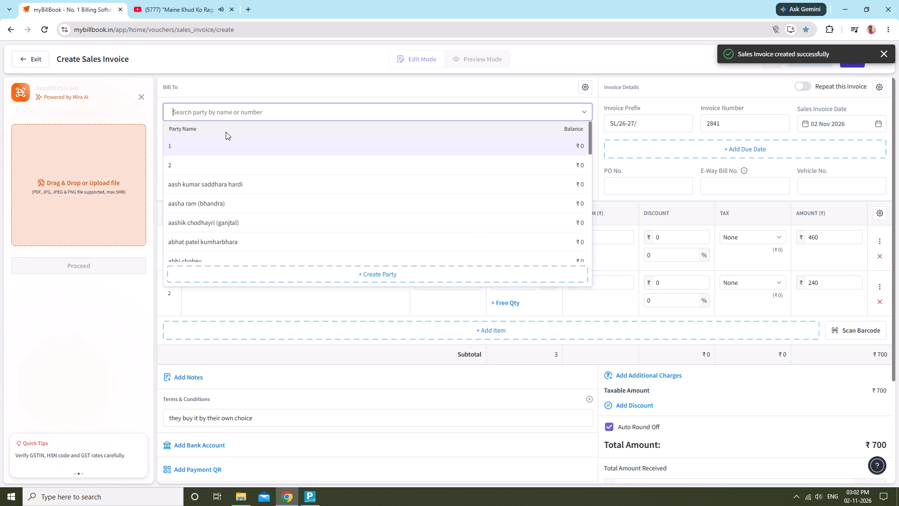
{"action": "key", "text": "d"}
{"action": "key", "text": "BackSpace"}
{"action": "type", "text": "sadan"}
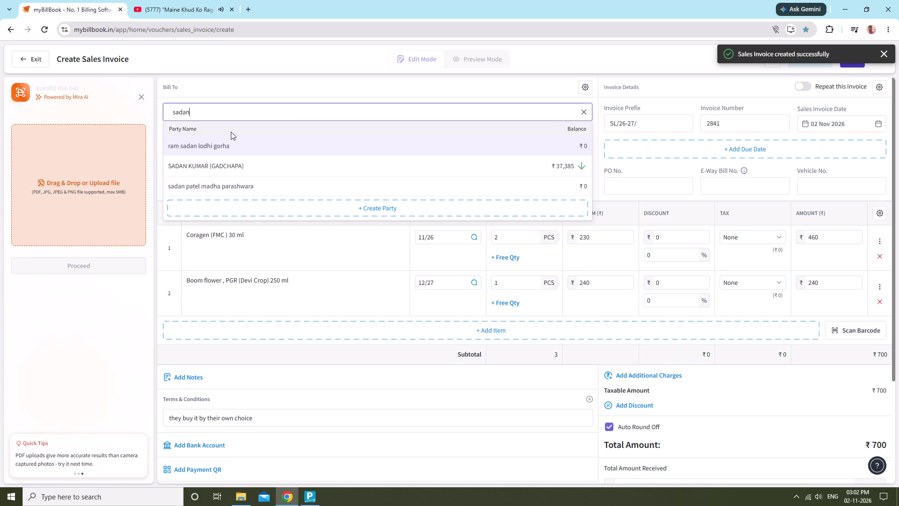
{"action": "left_click", "coordinate": [251, 156]}
Save the two-item sales invoice without recording any received payment.
{"action": "scroll", "coordinate": [449, 244], "scroll_direction": "down", "scroll_amount": 3}
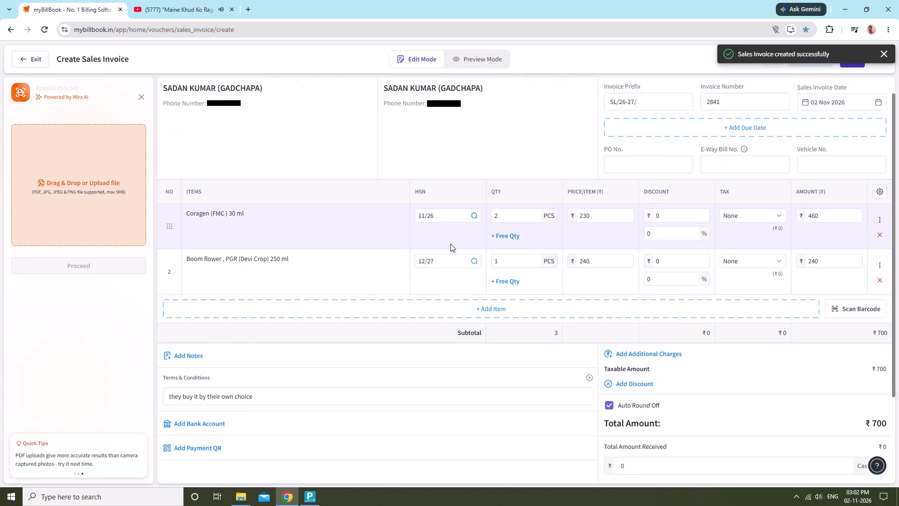
{"action": "scroll", "coordinate": [306, 305], "scroll_direction": "down", "scroll_amount": 2}
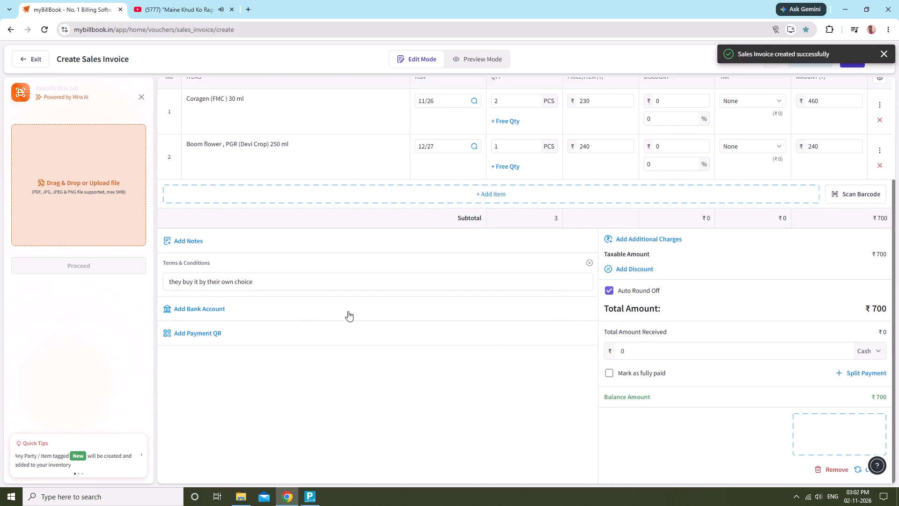
{"action": "scroll", "coordinate": [348, 311], "scroll_direction": "up", "scroll_amount": 3}
{"action": "scroll", "coordinate": [348, 311], "scroll_direction": "down", "scroll_amount": 4}
{"action": "scroll", "coordinate": [95, 278], "scroll_direction": "up", "scroll_amount": 2}
{"action": "scroll", "coordinate": [208, 264], "scroll_direction": "up", "scroll_amount": 4}
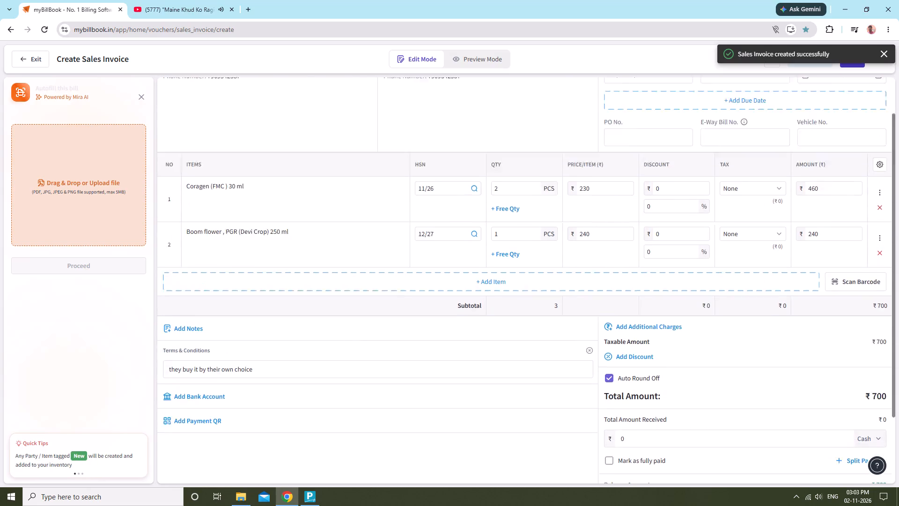
{"action": "left_click", "coordinate": [851, 63]}
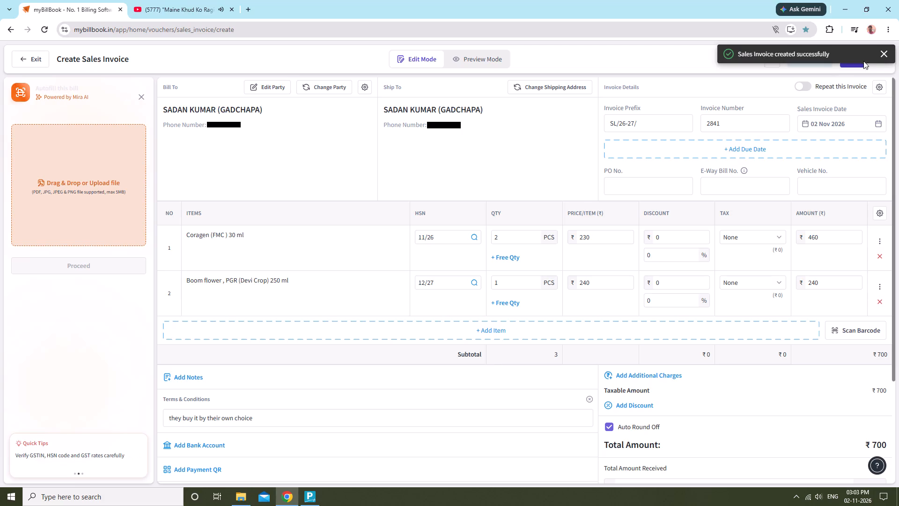
{"action": "left_click", "coordinate": [883, 49]}
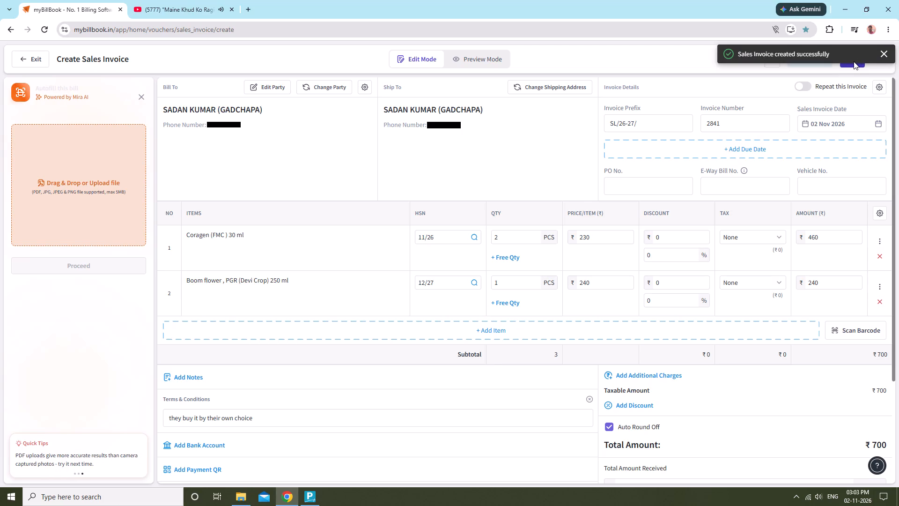
{"action": "key", "text": "alt+Return"}
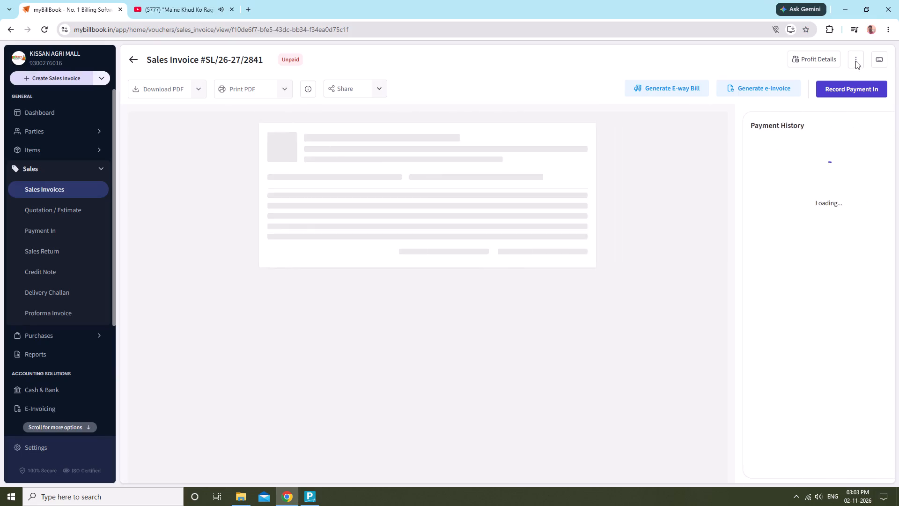
Print one black-and-white copy of the saved sales invoice on the HP Smart Tank 530 printer.
{"action": "left_click", "coordinate": [251, 87]}
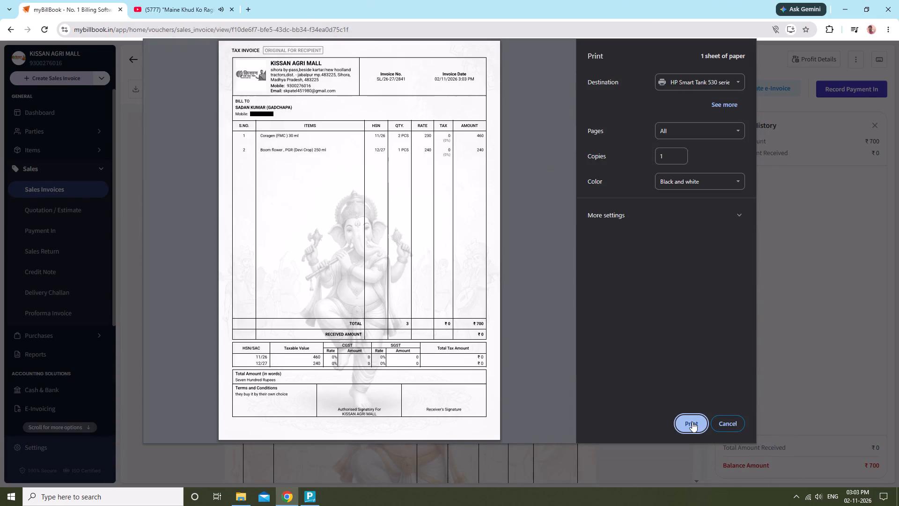
{"action": "left_click", "coordinate": [692, 422]}
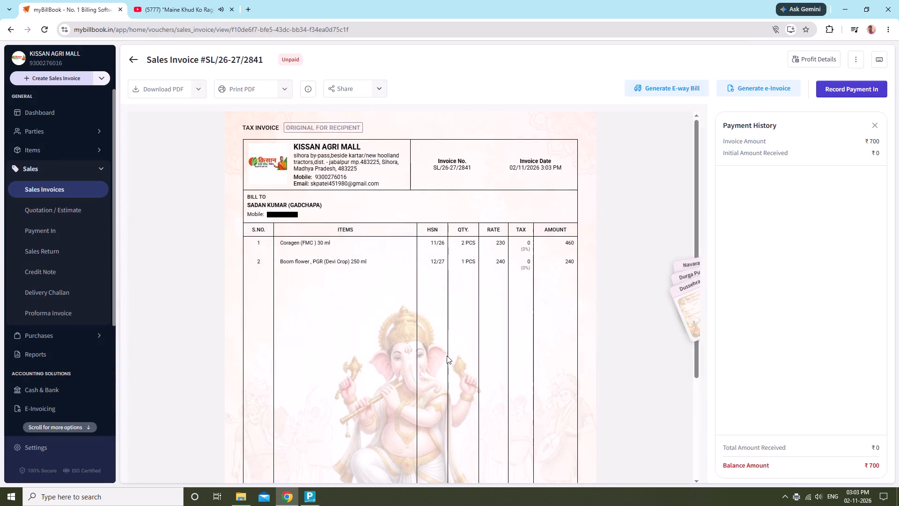
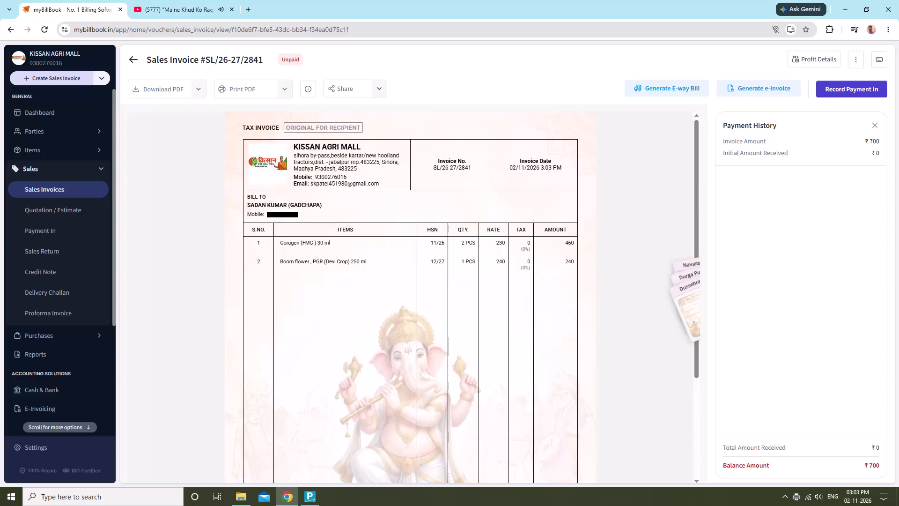
Print the saved unpaid sales invoice once more.
{"action": "left_click", "coordinate": [247, 86]}
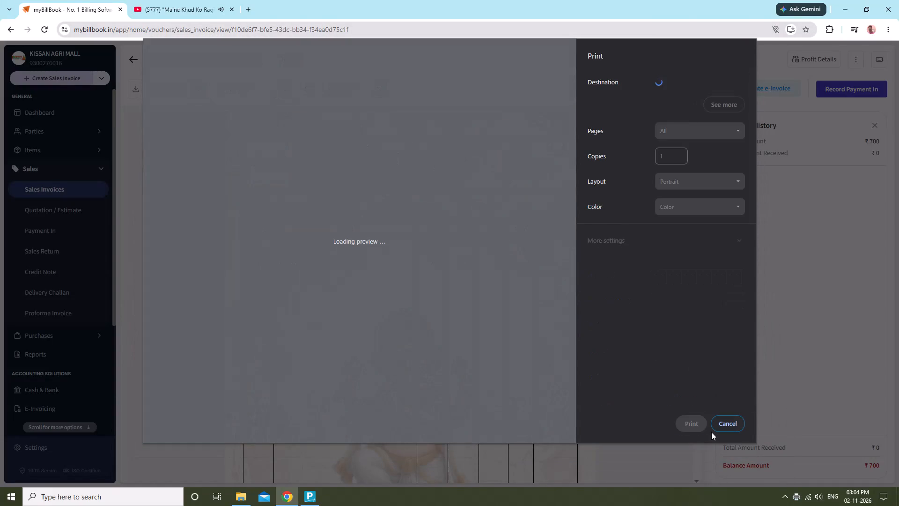
{"action": "left_click", "coordinate": [698, 421]}
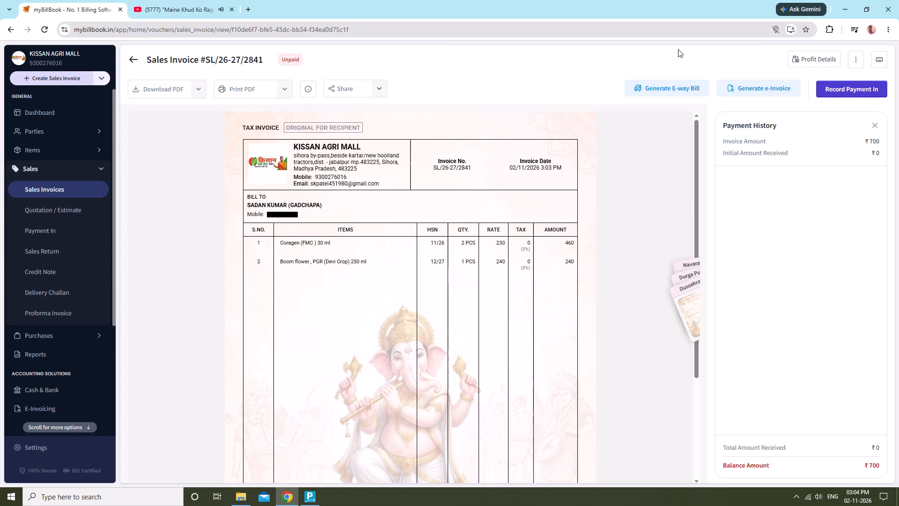
Switch to TallyPrime, go back to the Gateway of Tally and start a new Sales voucher.
{"action": "scroll", "coordinate": [377, 356], "scroll_direction": "down", "scroll_amount": 3}
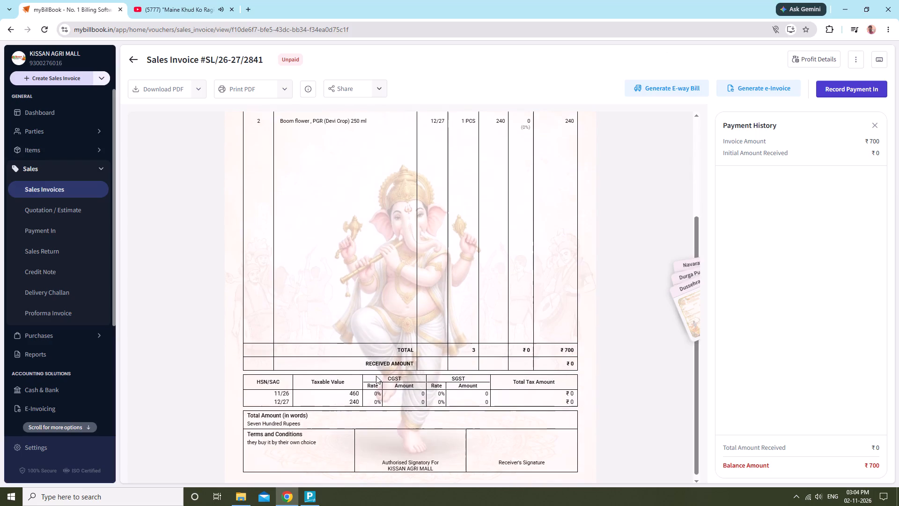
{"action": "left_click", "coordinate": [310, 502]}
{"action": "key", "text": "Escape"}
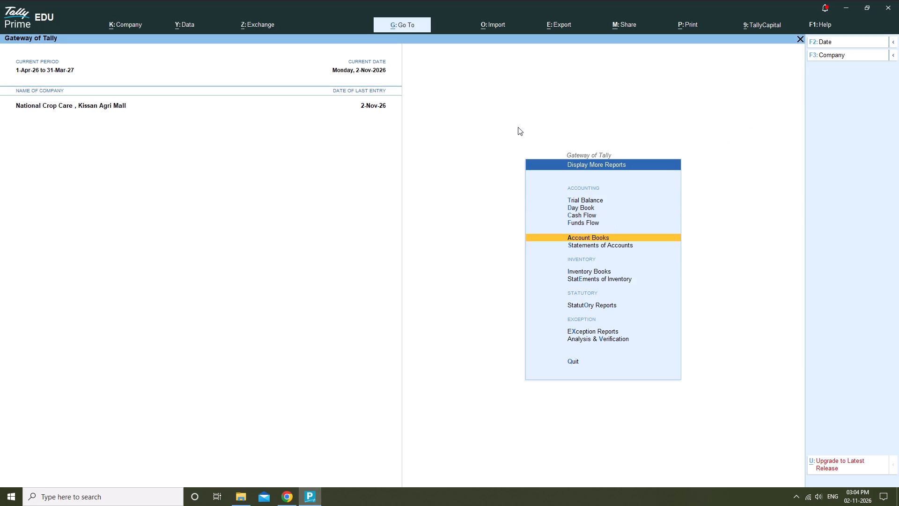
{"action": "key", "text": "Escape"}
{"action": "key", "text": "Up"}
{"action": "key", "text": "Up"}
{"action": "key", "text": "Up"}
{"action": "key", "text": "Up"}
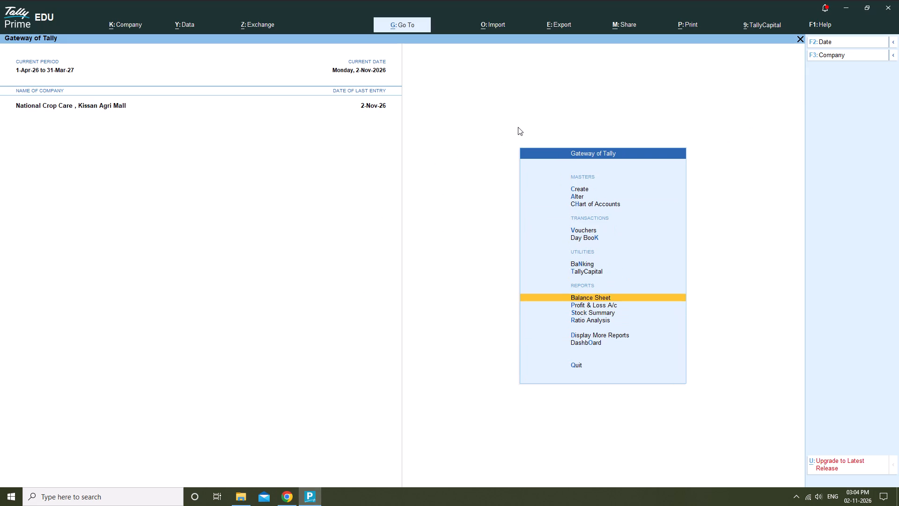
{"action": "key", "text": "Up"}
{"action": "key", "text": "Up"}
{"action": "key", "text": "Up"}
{"action": "key", "text": "Up"}
{"action": "key", "text": "Return"}
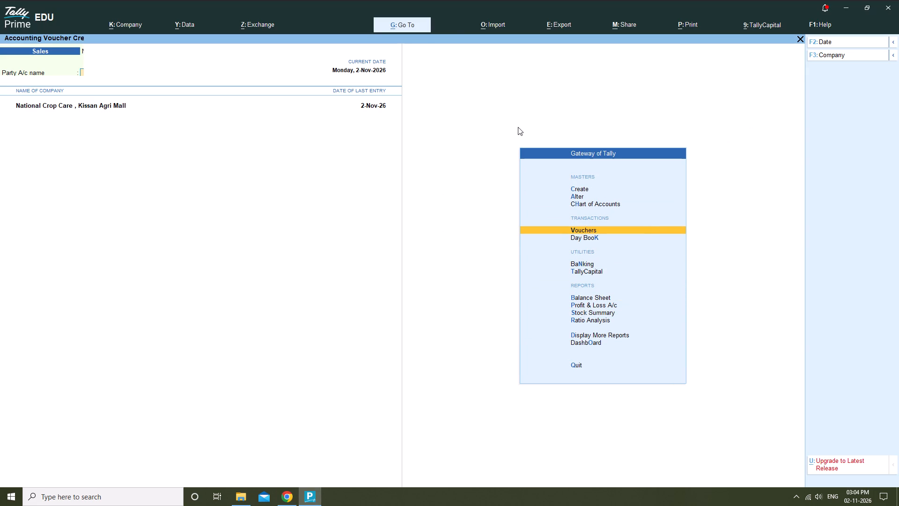
Search for "sadan", set the Gadchapa customer as the voucher's party account and accept the existing party details.
{"action": "type", "text": "sadan"}
{"action": "key", "text": "Return"}
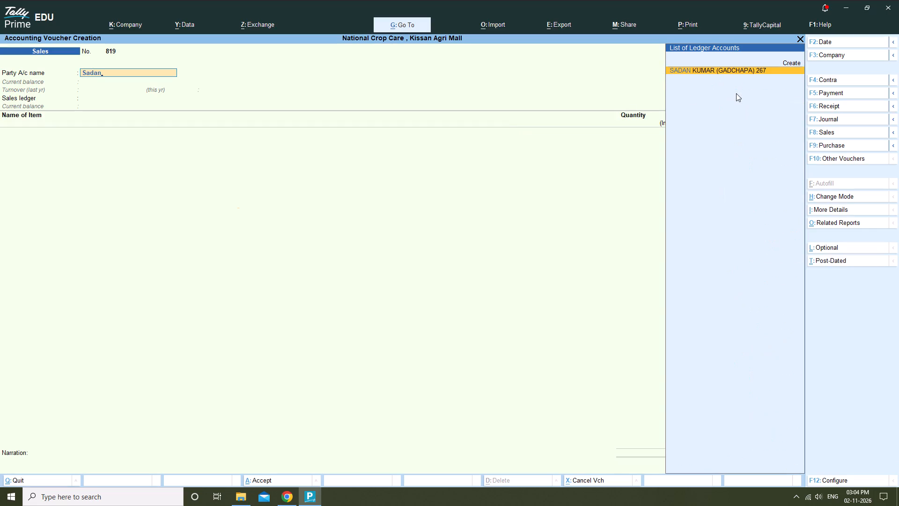
{"action": "key", "text": "Return"}
{"action": "key", "text": "Return"}
{"action": "key", "text": "Return"}
{"action": "key", "text": "Return"}
{"action": "key", "text": "Return"}
{"action": "key", "text": "Return"}
{"action": "key", "text": "Return"}
{"action": "key", "text": "Return"}
{"action": "key", "text": "Return"}
{"action": "key", "text": "Return"}
{"action": "key", "text": "Return"}
{"action": "key", "text": "Return"}
{"action": "key", "text": "Return"}
{"action": "key", "text": "Return"}
{"action": "key", "text": "Return"}
{"action": "key", "text": "Return"}
{"action": "key", "text": "Return"}
{"action": "key", "text": "Return"}
{"action": "key", "text": "Return"}
{"action": "key", "text": "Return"}
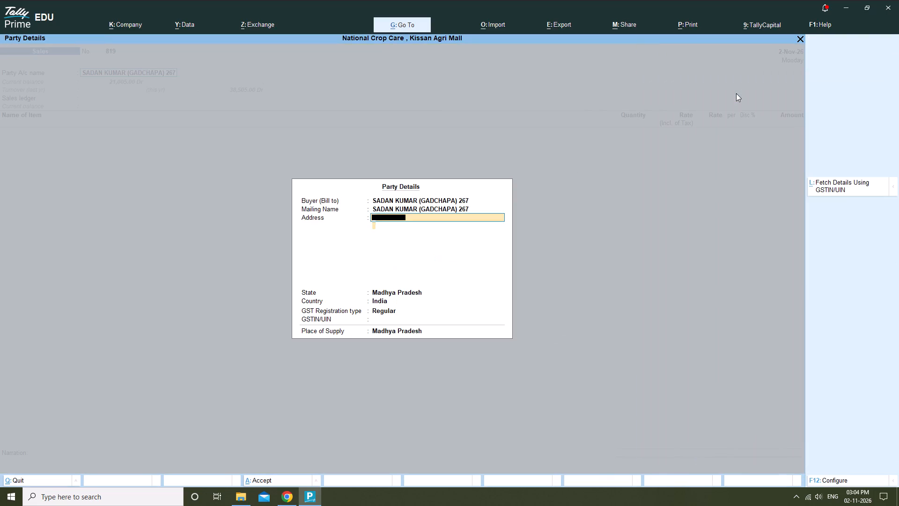
{"action": "key", "text": "Return"}
{"action": "key", "text": "Return"}
{"action": "key", "text": "Return"}
{"action": "key", "text": "Return"}
{"action": "key", "text": "Return"}
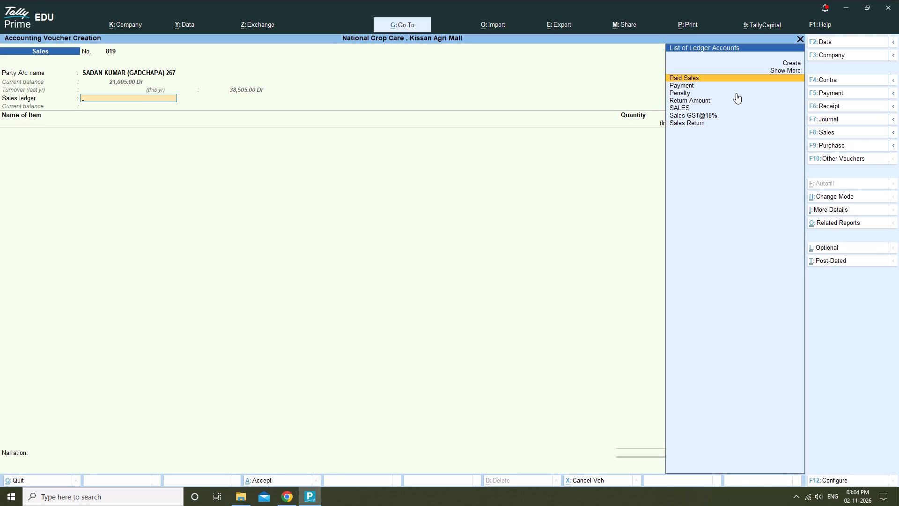
Set the voucher's sales ledger to SALES.
{"action": "key", "text": "Down"}
{"action": "key", "text": "Down"}
{"action": "key", "text": "Down"}
{"action": "key", "text": "Down"}
{"action": "key", "text": "Return"}
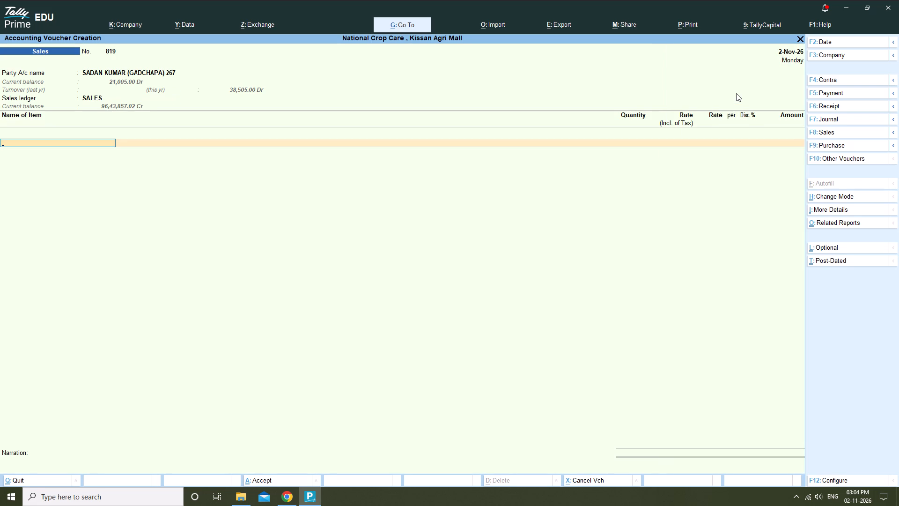
Add 1 PCS of Boom Flower (250ml) from Main Location at the default rate, keeping GST details as per masters.
{"action": "type", "text": "boom"}
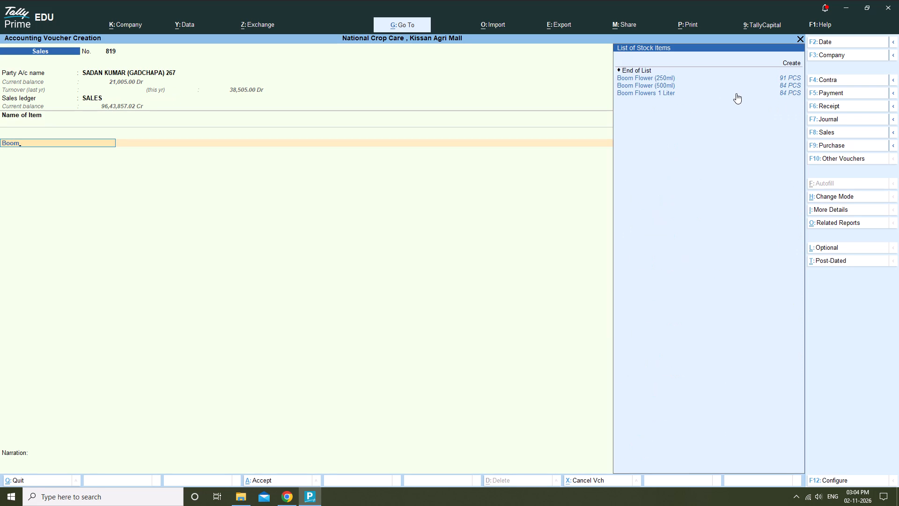
{"action": "key", "text": "Down"}
{"action": "key", "text": "Return"}
{"action": "key", "text": "Return"}
{"action": "key", "text": "Return"}
{"action": "key", "text": "m"}
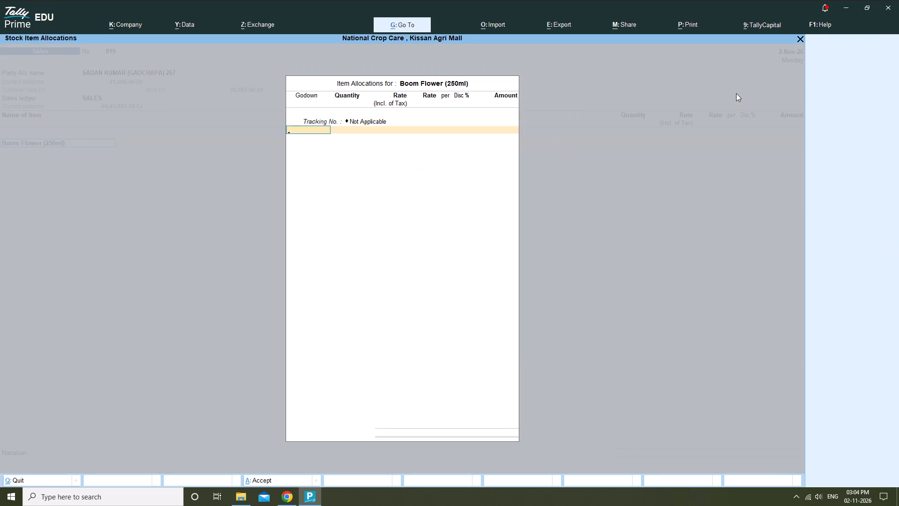
{"action": "key", "text": "Return"}
{"action": "key", "text": "1"}
{"action": "key", "text": "Return"}
{"action": "key", "text": "Return"}
{"action": "key", "text": "Return"}
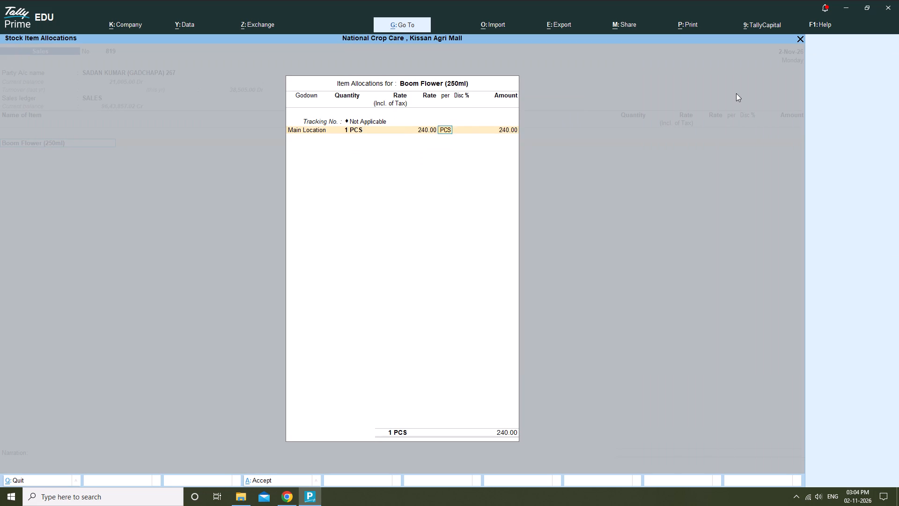
{"action": "key", "text": "Return"}
{"action": "key", "text": "Return"}
{"action": "key", "text": "Return"}
{"action": "key", "text": "Return"}
{"action": "key", "text": "Return"}
{"action": "key", "text": "Return"}
{"action": "key", "text": "Return"}
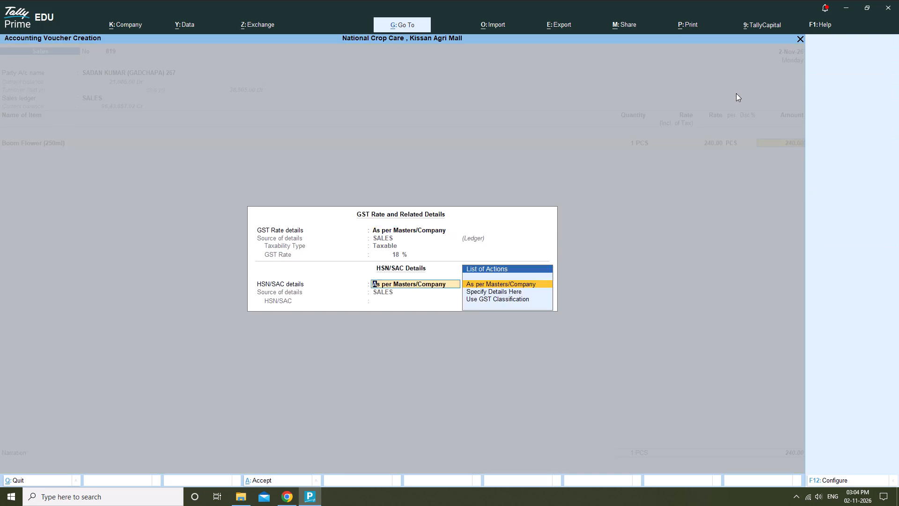
Add 2 PCS of Coragen 30ml from Main Location at the default rate, keeping the default GST details.
{"action": "type", "text": "corag"}
{"action": "key", "text": "Down"}
{"action": "key", "text": "Down"}
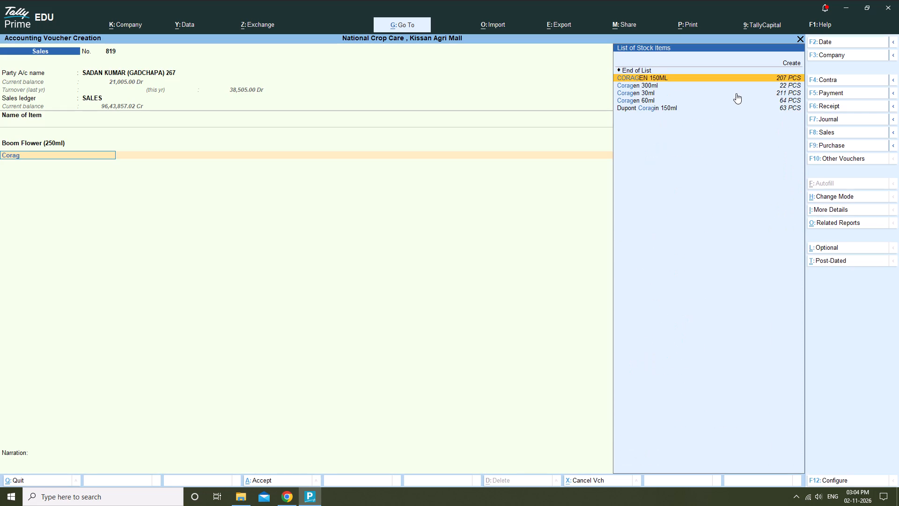
{"action": "key", "text": "Down"}
{"action": "key", "text": "Return"}
{"action": "key", "text": "Return"}
{"action": "key", "text": "Return"}
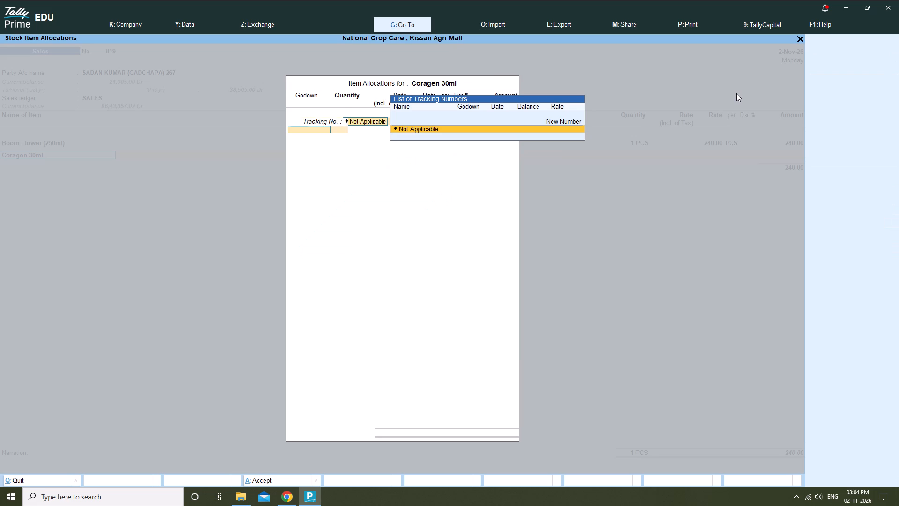
{"action": "key", "text": "m"}
{"action": "key", "text": "Return"}
{"action": "key", "text": "2"}
{"action": "key", "text": "Return"}
{"action": "key", "text": "Return"}
{"action": "key", "text": "Return"}
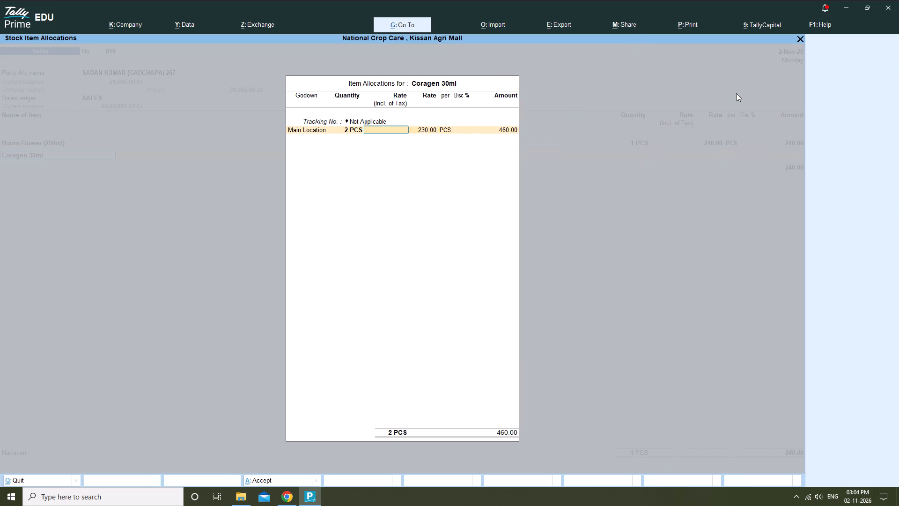
{"action": "key", "text": "Return"}
{"action": "key", "text": "Return"}
{"action": "key", "text": "Return"}
{"action": "key", "text": "Return"}
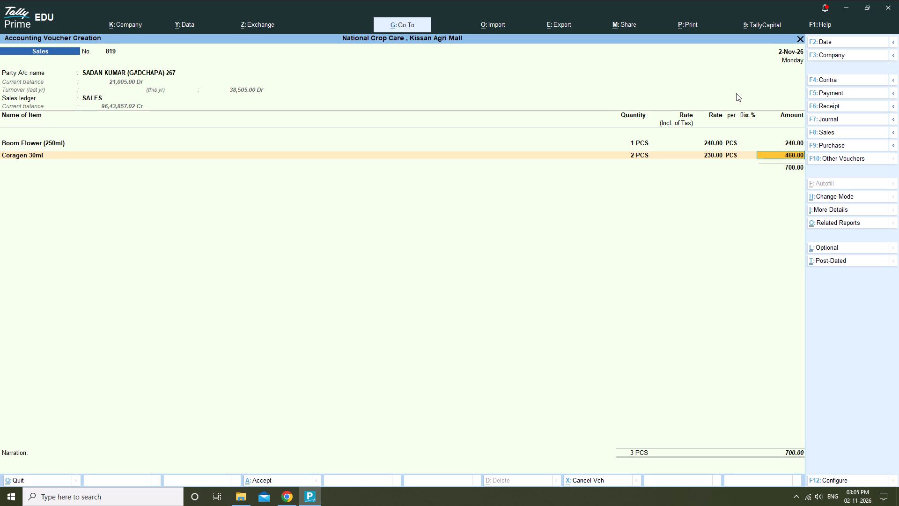
{"action": "key", "text": "Return"}
{"action": "key", "text": "Return"}
{"action": "key", "text": "Return"}
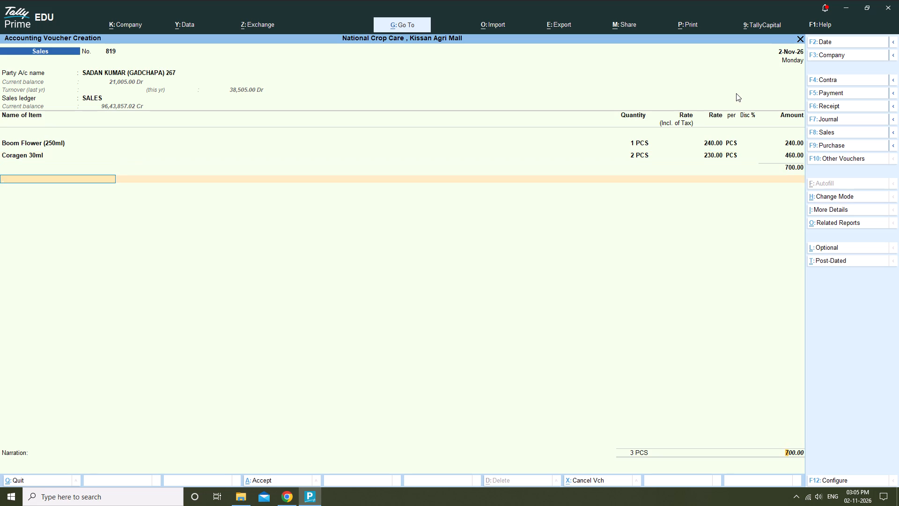
End the item list, leave the narration empty and accept the sales voucher.
{"action": "key", "text": "Return"}
{"action": "key", "text": "Return"}
{"action": "key", "text": "Return"}
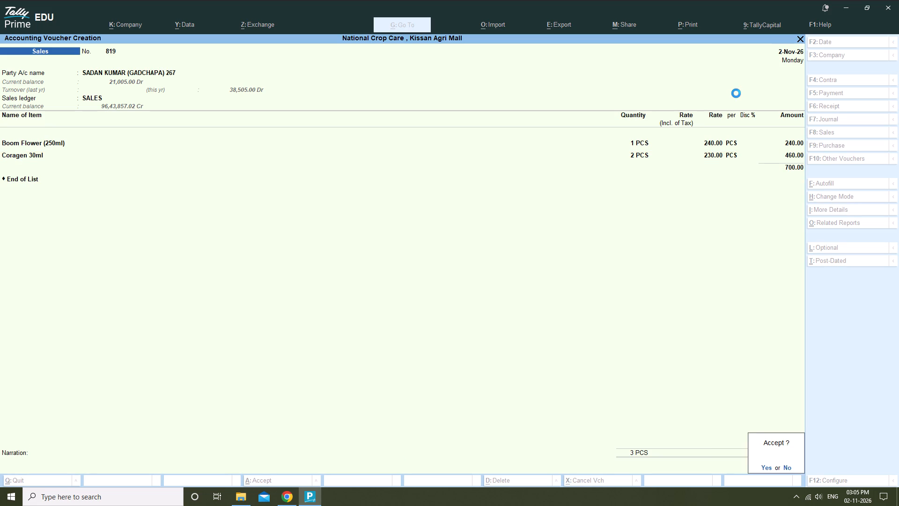
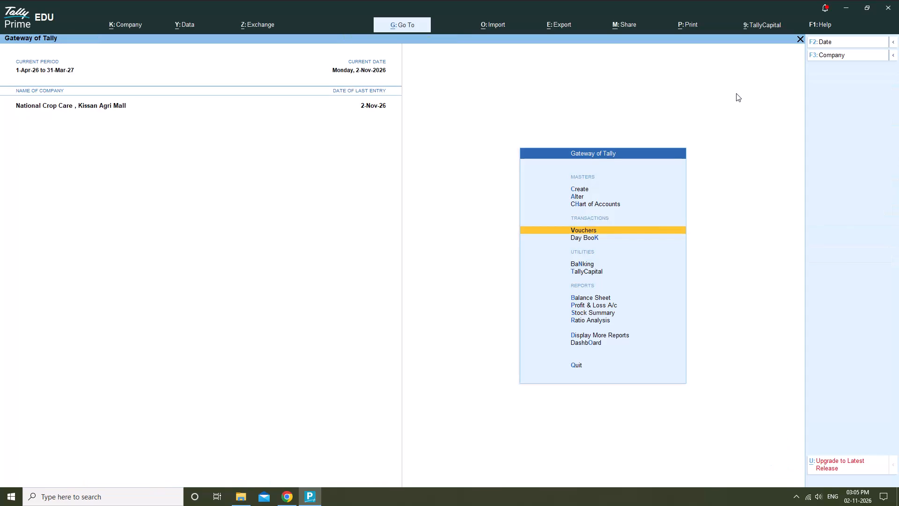
Open the Day Book to check the day's recorded vouchers.
{"action": "key", "text": "Down"}
{"action": "key", "text": "Return"}
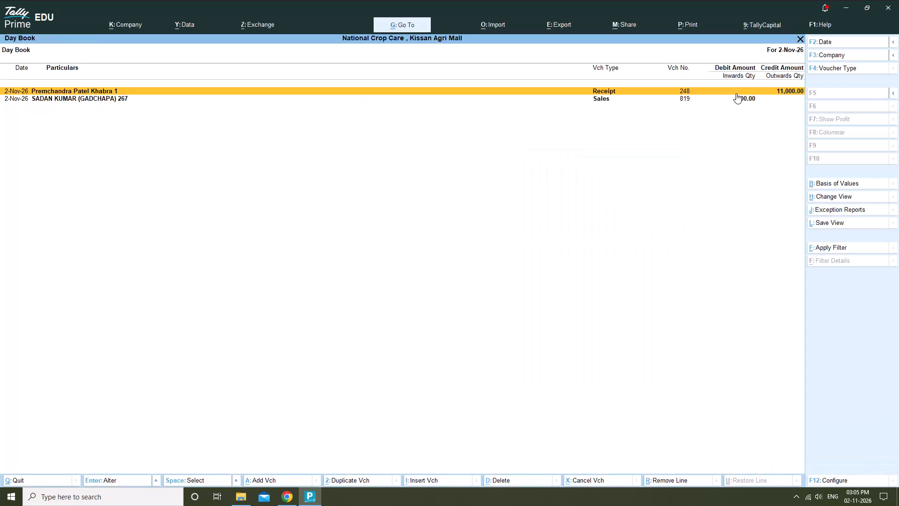
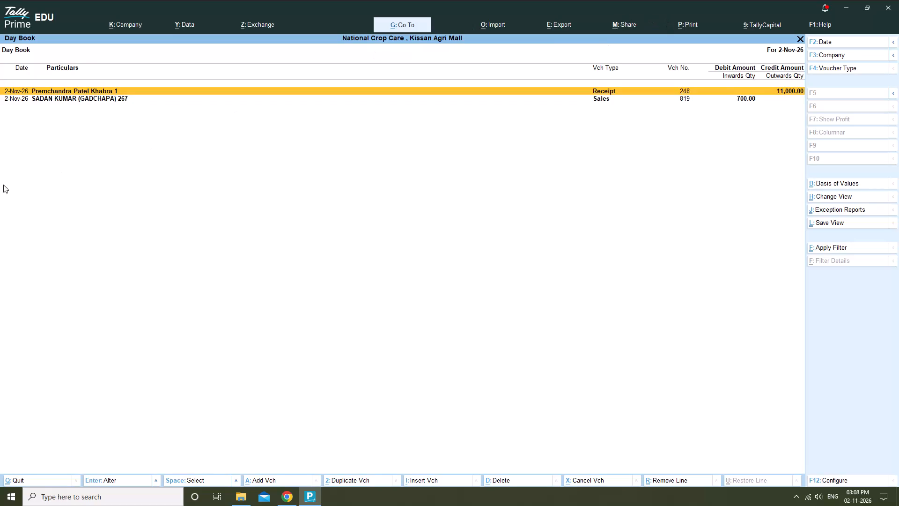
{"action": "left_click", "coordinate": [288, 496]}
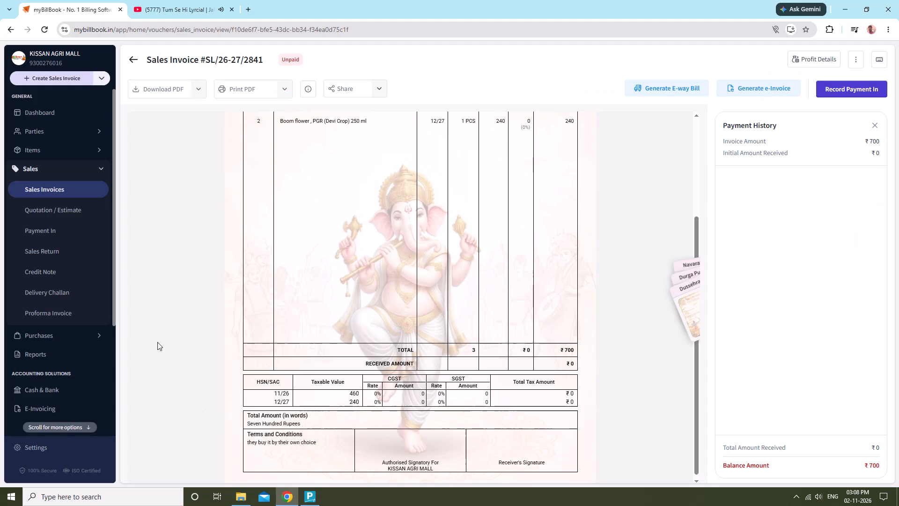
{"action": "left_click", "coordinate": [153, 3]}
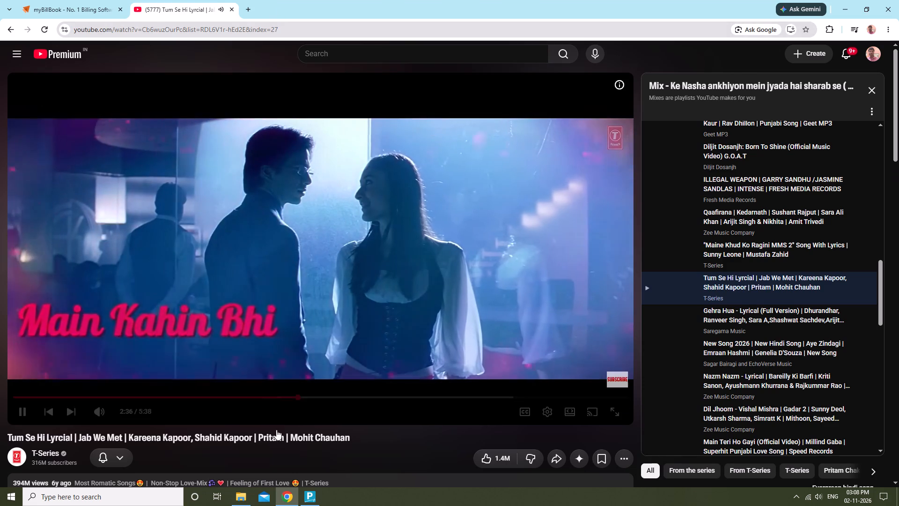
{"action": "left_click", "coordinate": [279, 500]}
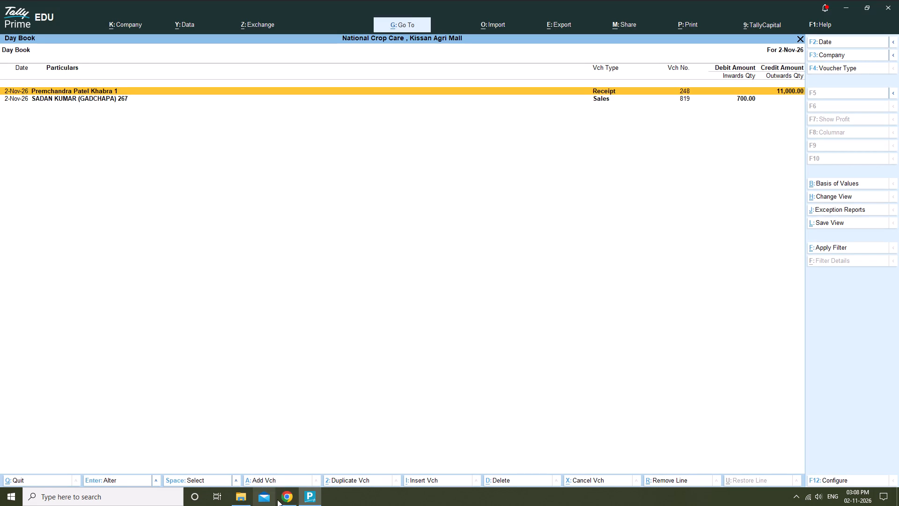
Switch to myBillBook in Chrome and filter the sales invoices list to Today.
{"action": "left_click", "coordinate": [285, 504]}
{"action": "left_click", "coordinate": [80, 0]}
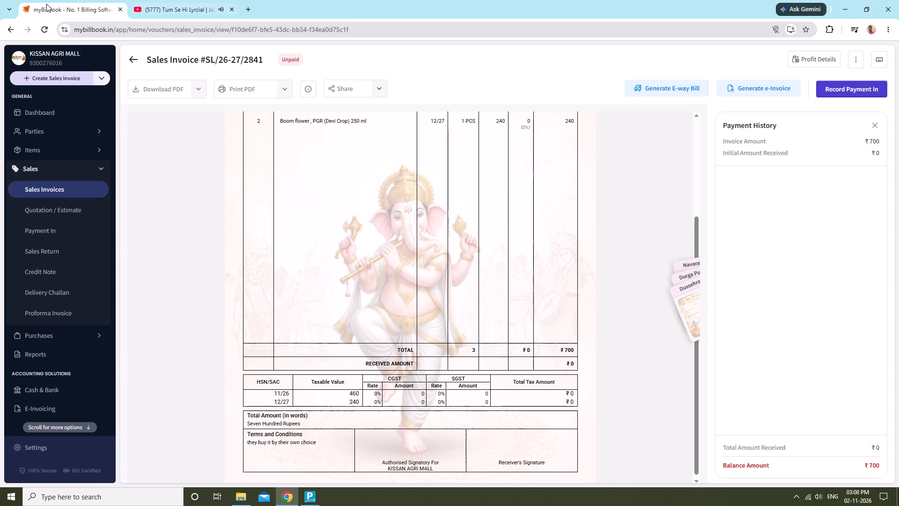
{"action": "left_click", "coordinate": [46, 164]}
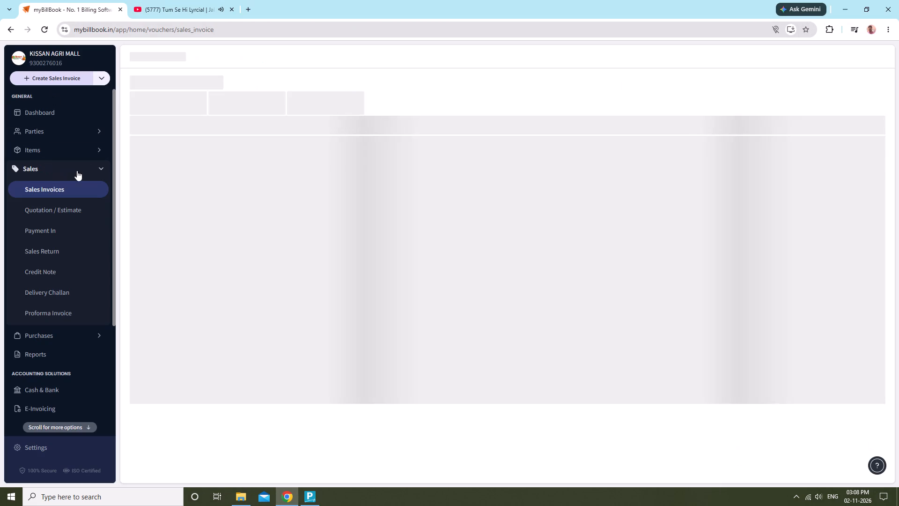
{"action": "left_click", "coordinate": [222, 129]}
{"action": "left_click", "coordinate": [213, 155]}
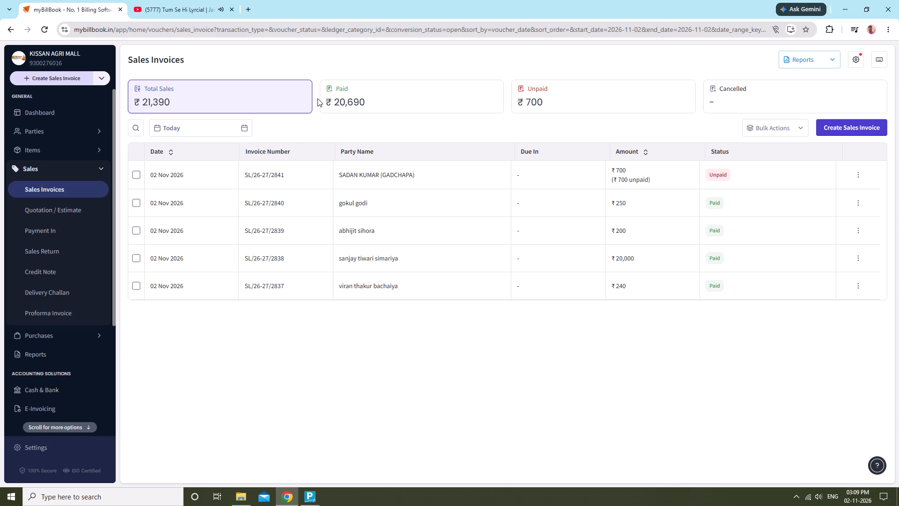
Start a new blank sales invoice in myBillBook.
{"action": "left_click", "coordinate": [68, 167]}
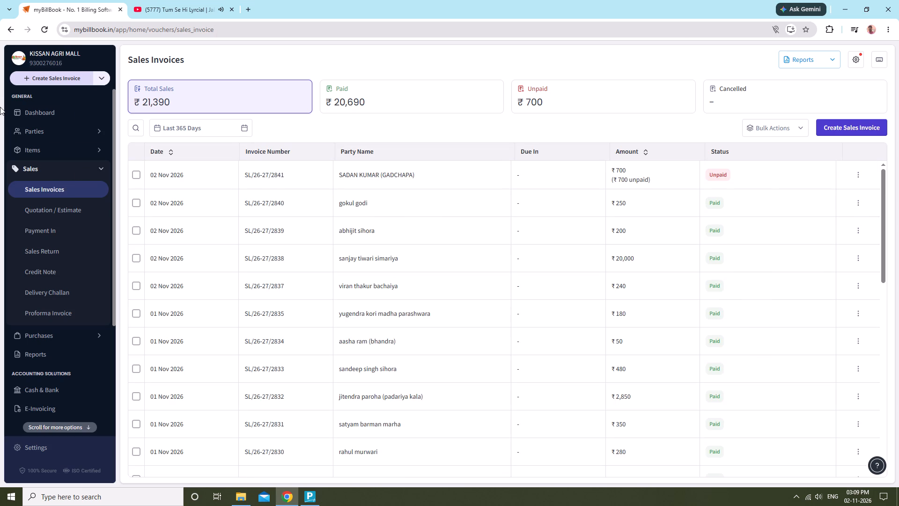
{"action": "left_click", "coordinate": [64, 82]}
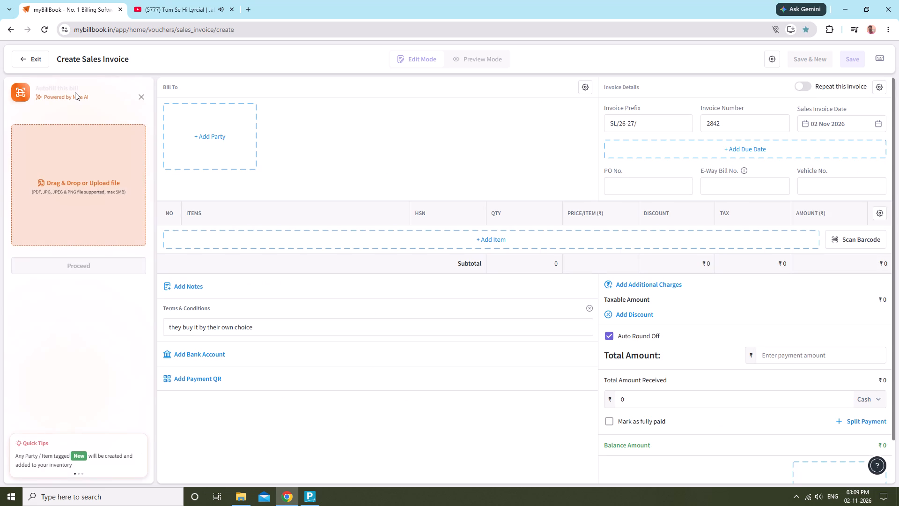
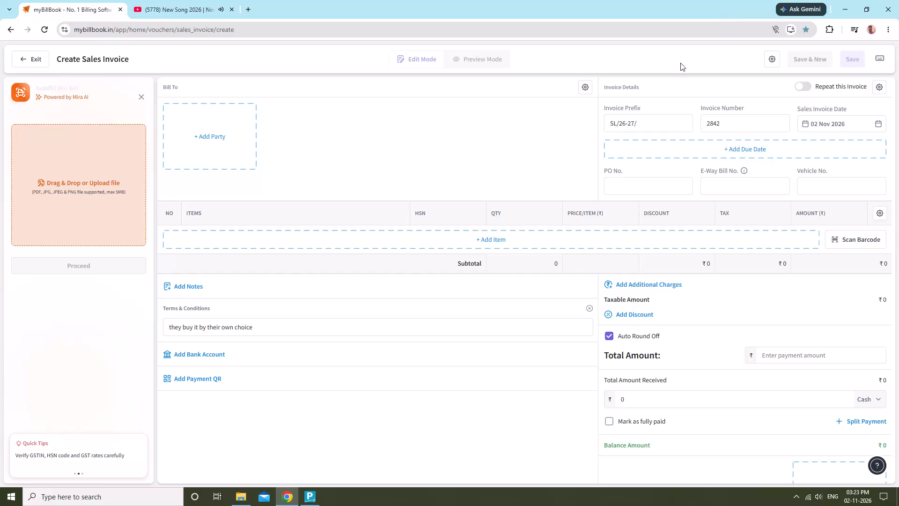
Search the party list for the customer and set the Chikhli entry as the invoice's bill-to party.
{"action": "left_click", "coordinate": [238, 138]}
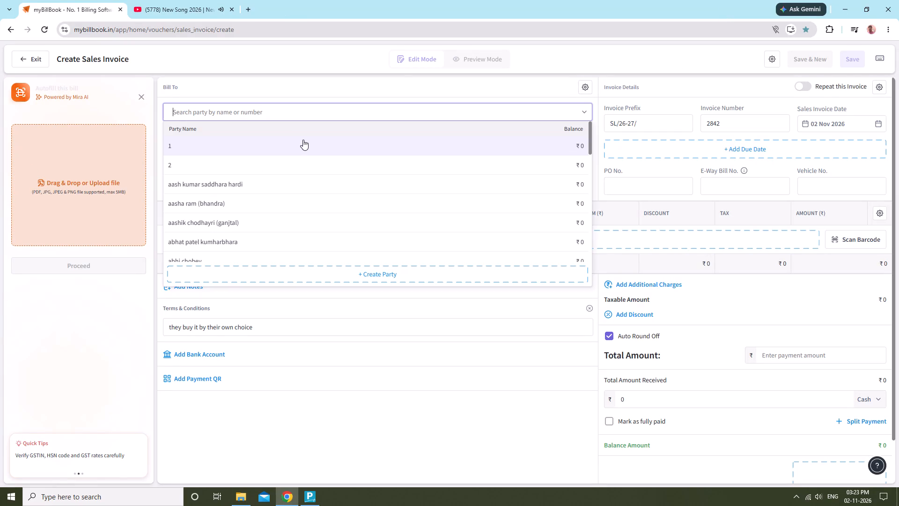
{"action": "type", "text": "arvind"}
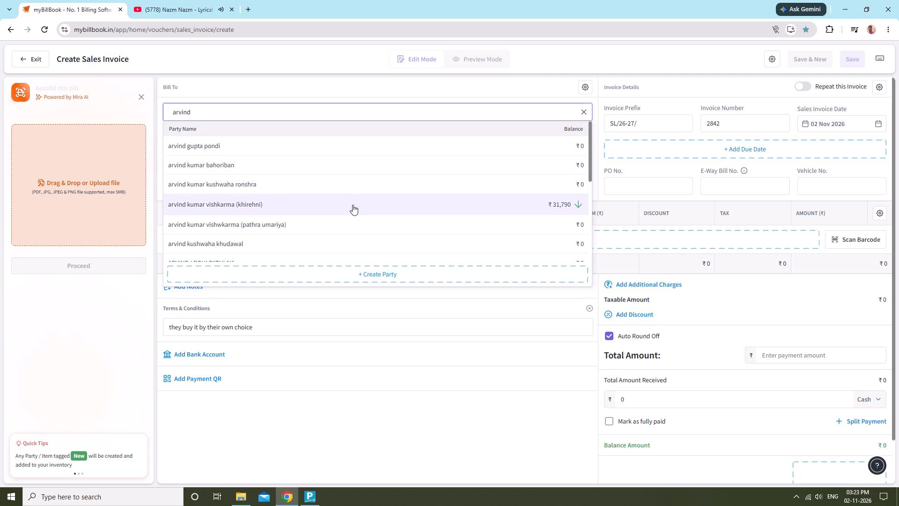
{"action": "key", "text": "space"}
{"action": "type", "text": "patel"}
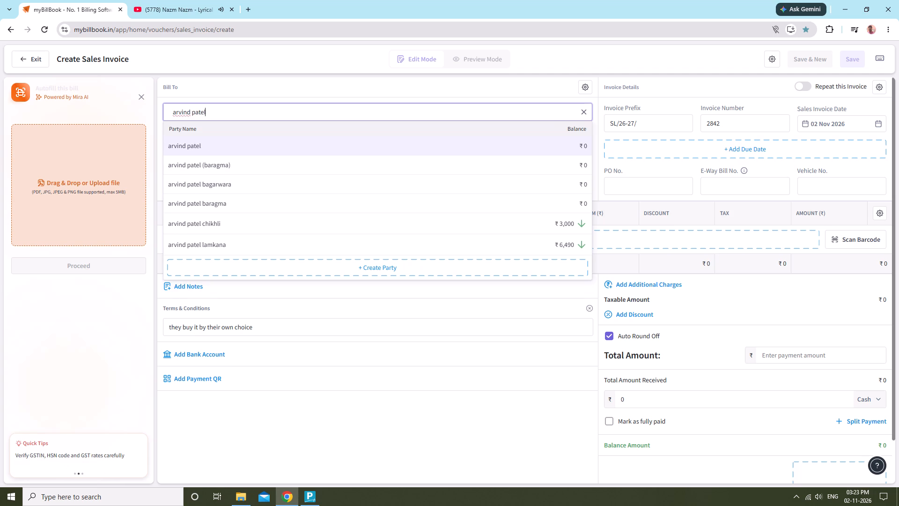
{"action": "left_click", "coordinate": [411, 225]}
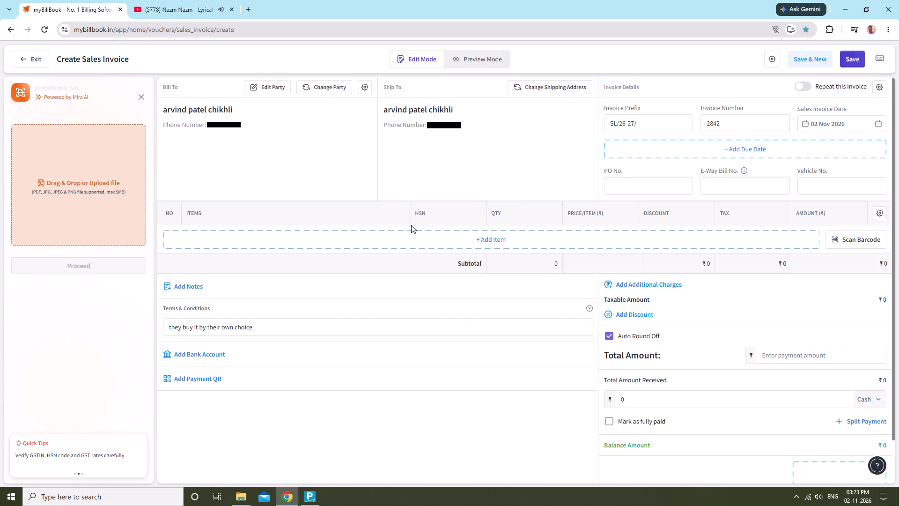
Add 5 bags of Wheat Seeds Laxmi 303 (20kg) to the invoice, finding the item by 303.
{"action": "left_click", "coordinate": [465, 219]}
{"action": "left_click", "coordinate": [486, 233]}
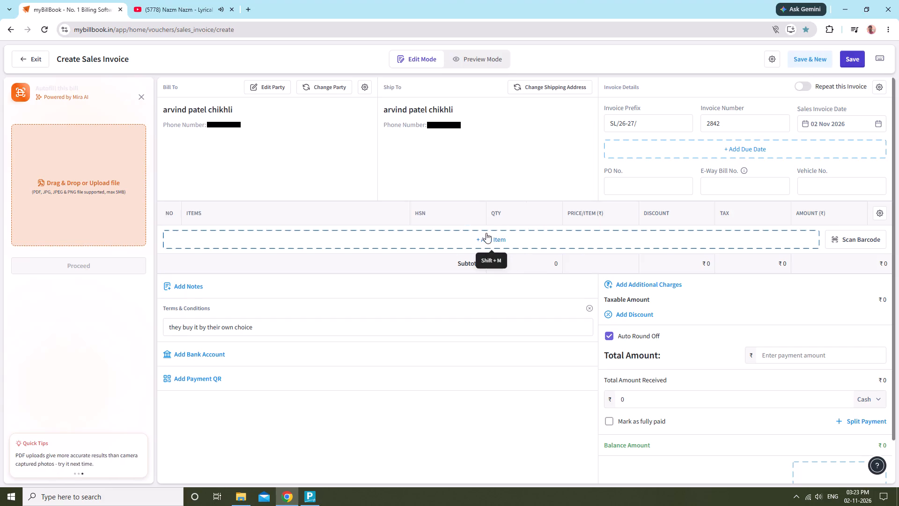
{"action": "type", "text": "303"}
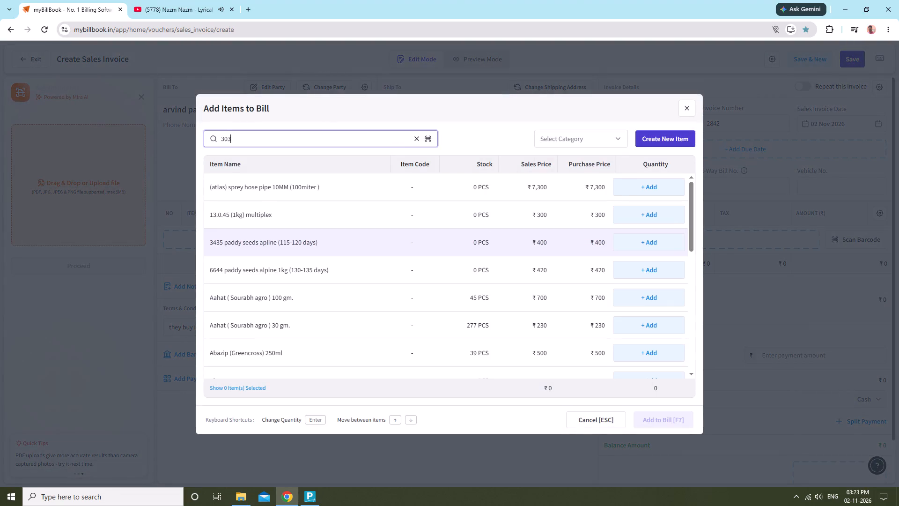
{"action": "left_click", "coordinate": [648, 187]}
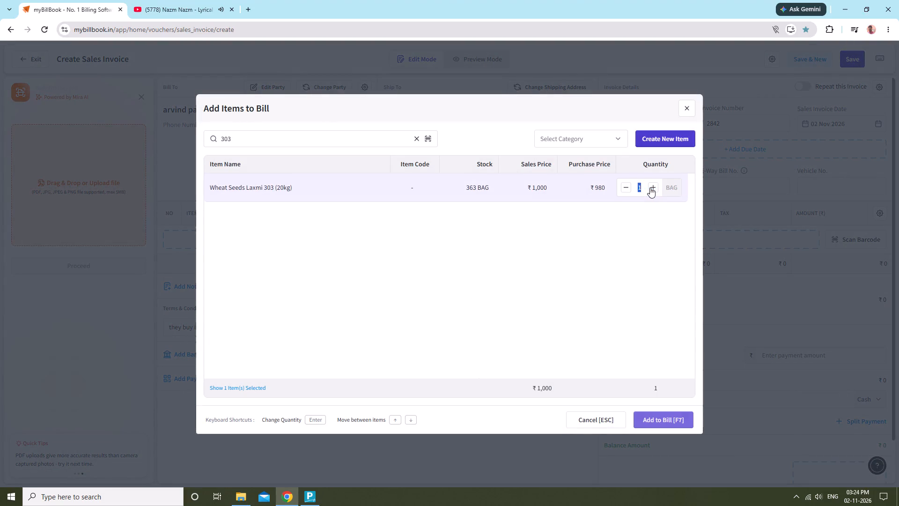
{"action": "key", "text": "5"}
{"action": "double_click", "coordinate": [678, 416]}
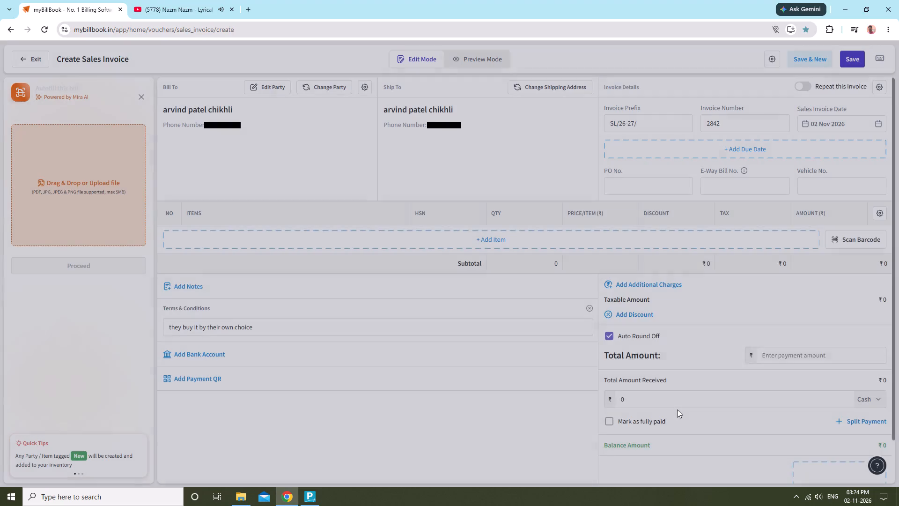
Review the invoice's item line, total and payment details, and dismiss the sales history notice above the item price.
{"action": "scroll", "coordinate": [448, 297], "scroll_direction": "down", "scroll_amount": 2}
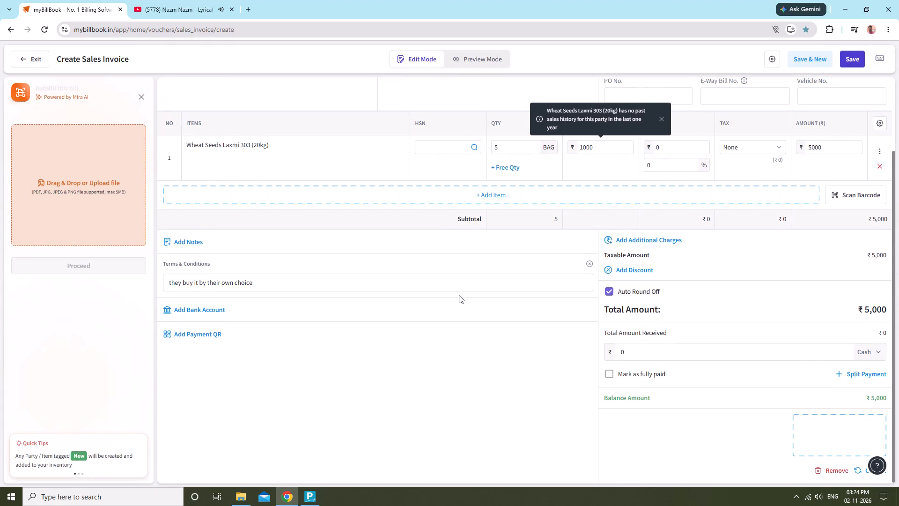
{"action": "scroll", "coordinate": [459, 295], "scroll_direction": "down", "scroll_amount": 2}
{"action": "scroll", "coordinate": [459, 295], "scroll_direction": "up", "scroll_amount": 4}
{"action": "scroll", "coordinate": [459, 295], "scroll_direction": "down", "scroll_amount": 3}
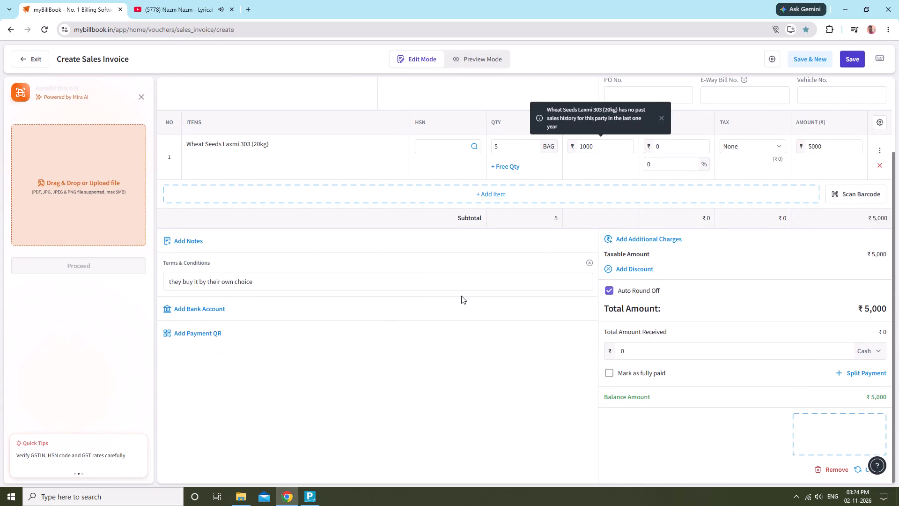
{"action": "scroll", "coordinate": [619, 333], "scroll_direction": "down", "scroll_amount": 2}
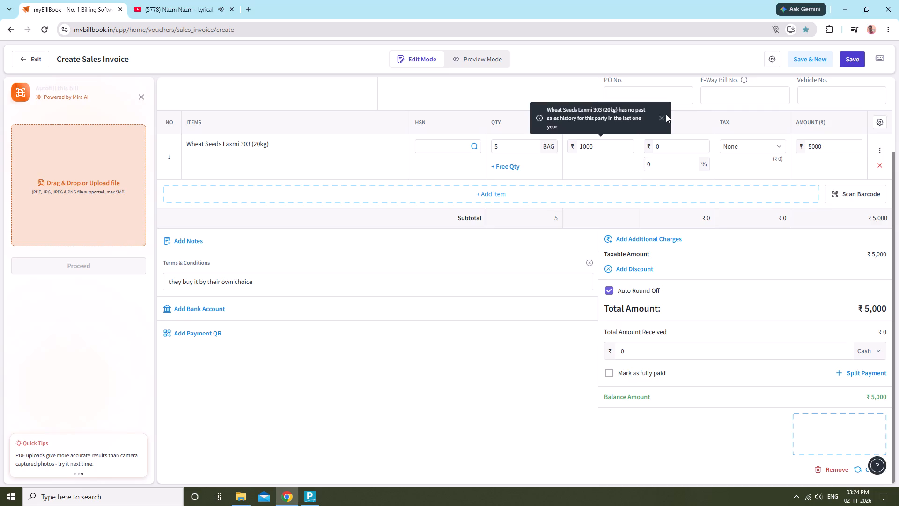
{"action": "scroll", "coordinate": [641, 147], "scroll_direction": "up", "scroll_amount": 3}
{"action": "scroll", "coordinate": [530, 299], "scroll_direction": "up", "scroll_amount": 3}
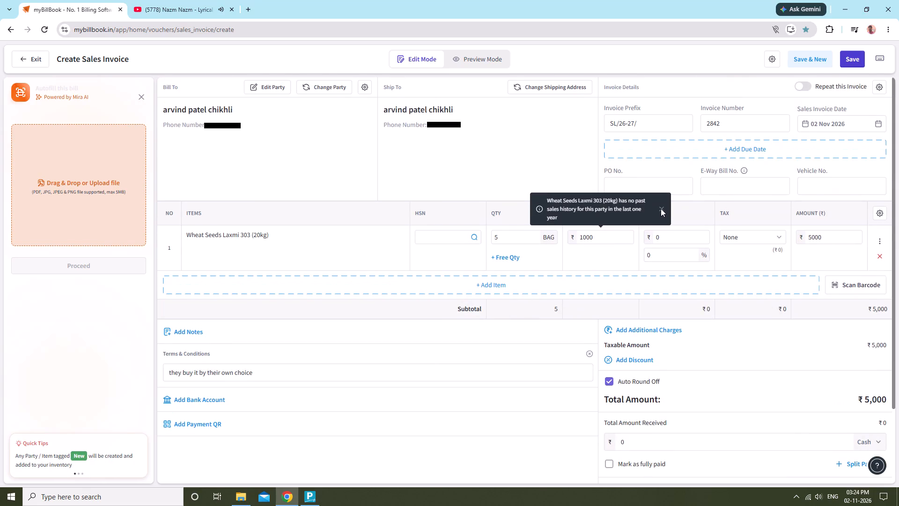
{"action": "left_click", "coordinate": [661, 208]}
{"action": "scroll", "coordinate": [383, 263], "scroll_direction": "down", "scroll_amount": 1}
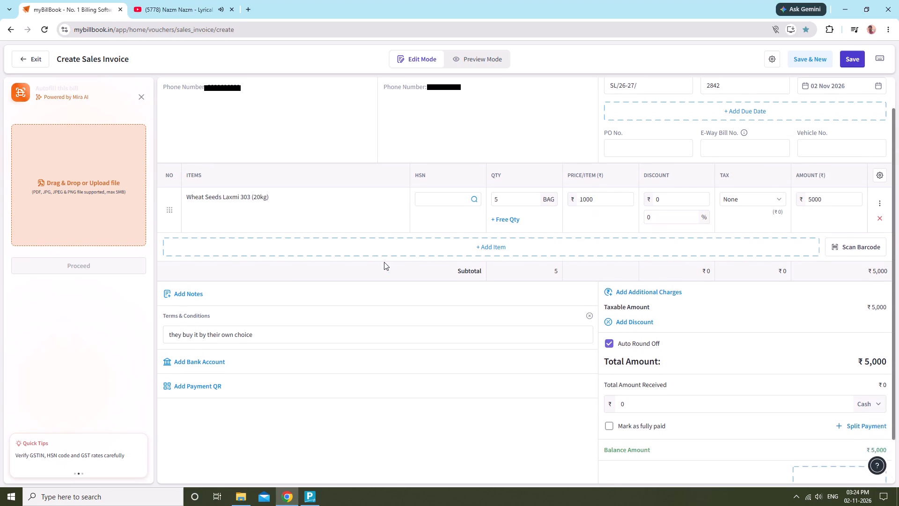
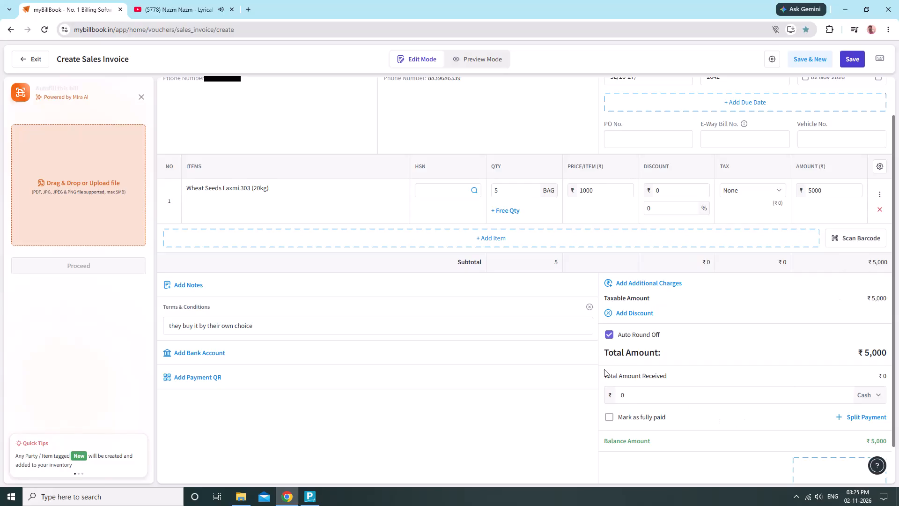
Mark the invoice as fully paid in cash and add an after-tax discount of ₹100.
{"action": "left_click", "coordinate": [608, 419]}
{"action": "left_click", "coordinate": [645, 285]}
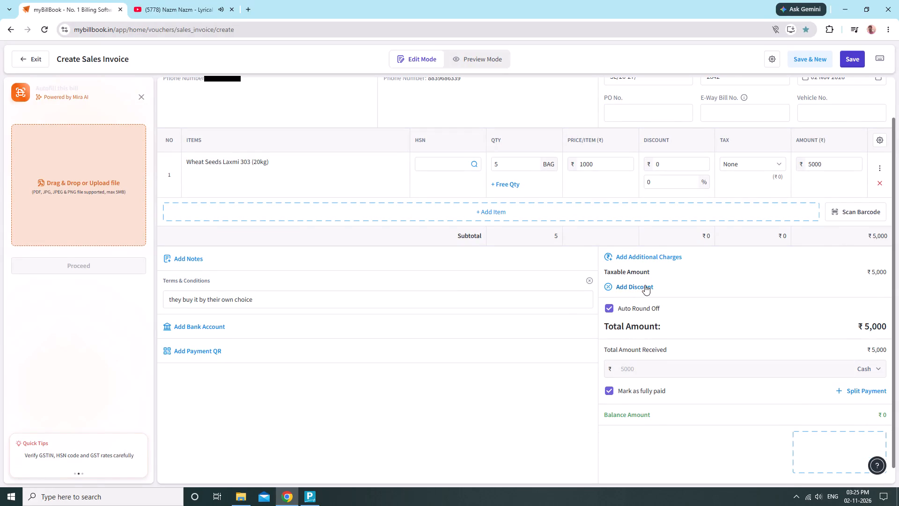
{"action": "left_click", "coordinate": [825, 291]}
{"action": "type", "text": "100"}
{"action": "scroll", "coordinate": [813, 415], "scroll_direction": "down", "scroll_amount": 2}
{"action": "scroll", "coordinate": [810, 415], "scroll_direction": "up", "scroll_amount": 2}
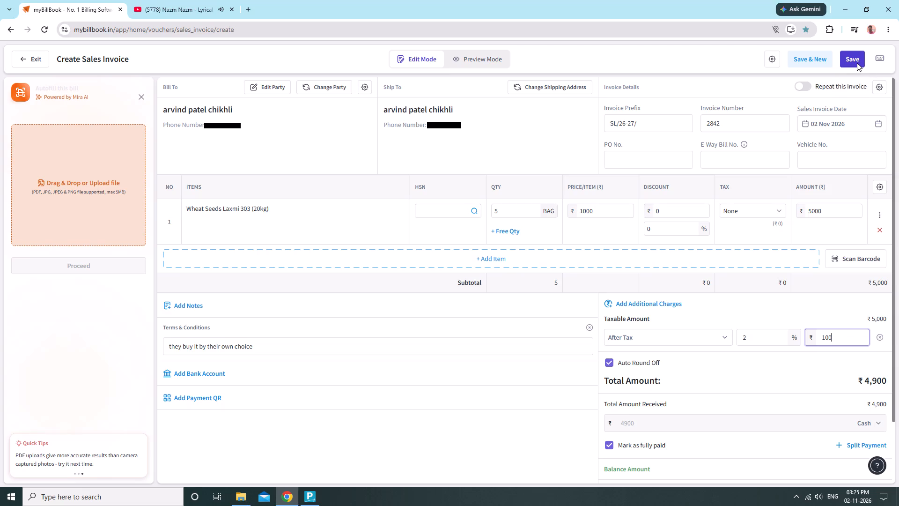
Save the completed sales invoice for the Chikhli customer.
{"action": "left_click", "coordinate": [857, 63]}
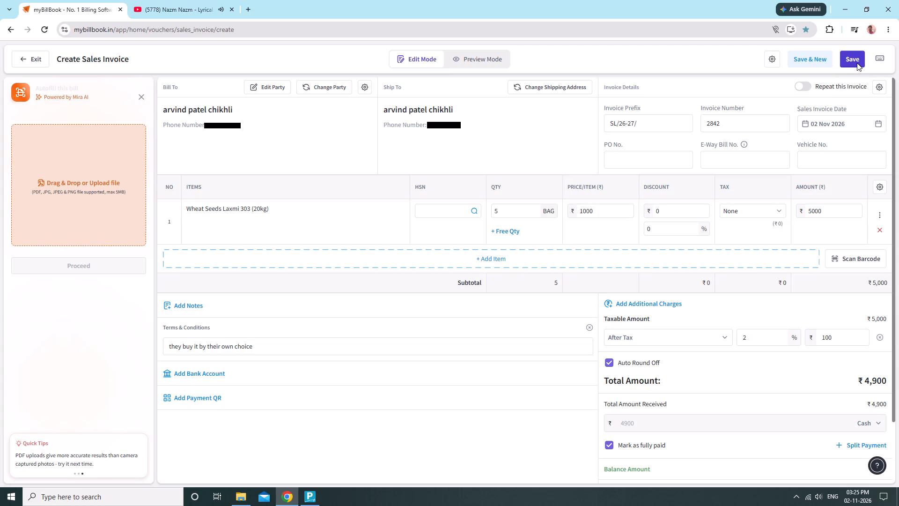
{"action": "left_click", "coordinate": [855, 60]}
{"action": "double_click", "coordinate": [855, 60]}
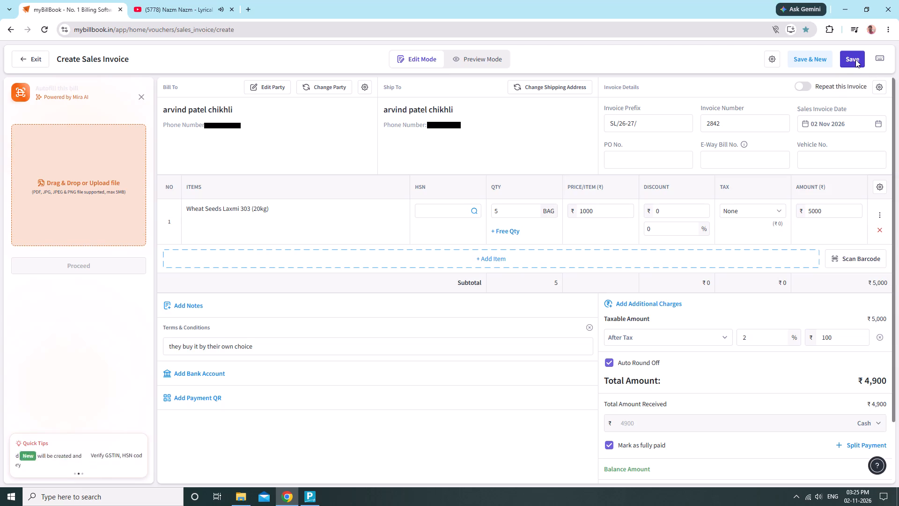
{"action": "key", "text": "alt+Return"}
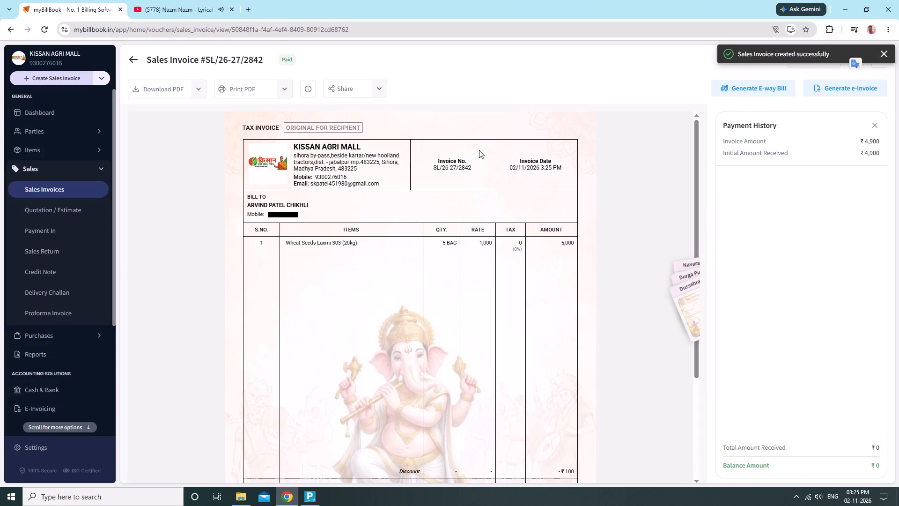
Check the saved invoice's totals and print one black-and-white copy on the HP Smart Tank 530 printer.
{"action": "scroll", "coordinate": [479, 150], "scroll_direction": "down", "scroll_amount": 2}
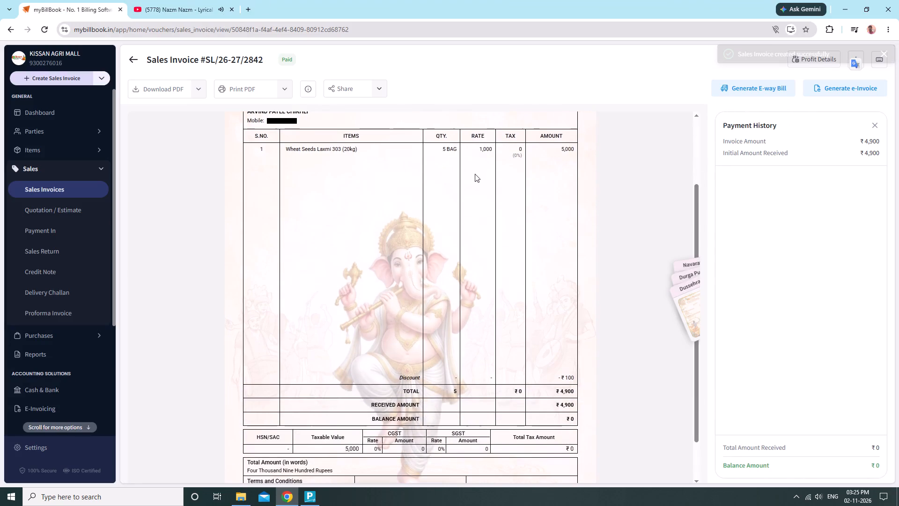
{"action": "left_click", "coordinate": [242, 91]}
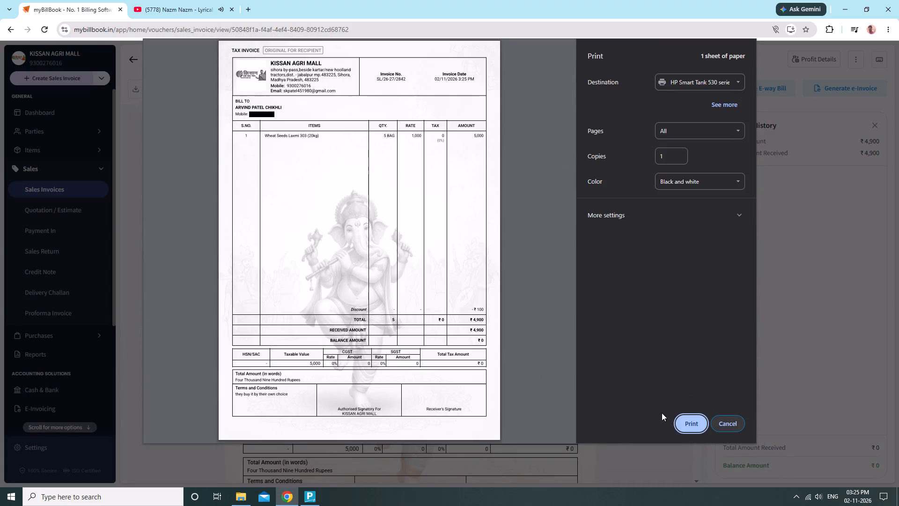
{"action": "left_click", "coordinate": [689, 422]}
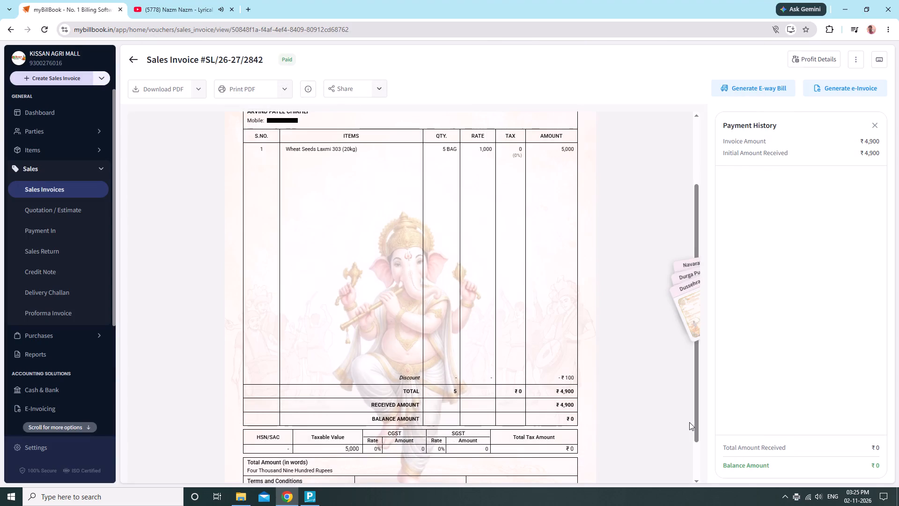
Switch to TallyPrime, leave the Day Book and open the customer's Chikhli ledger from the account books to check its vouchers and balance.
{"action": "left_click", "coordinate": [310, 493]}
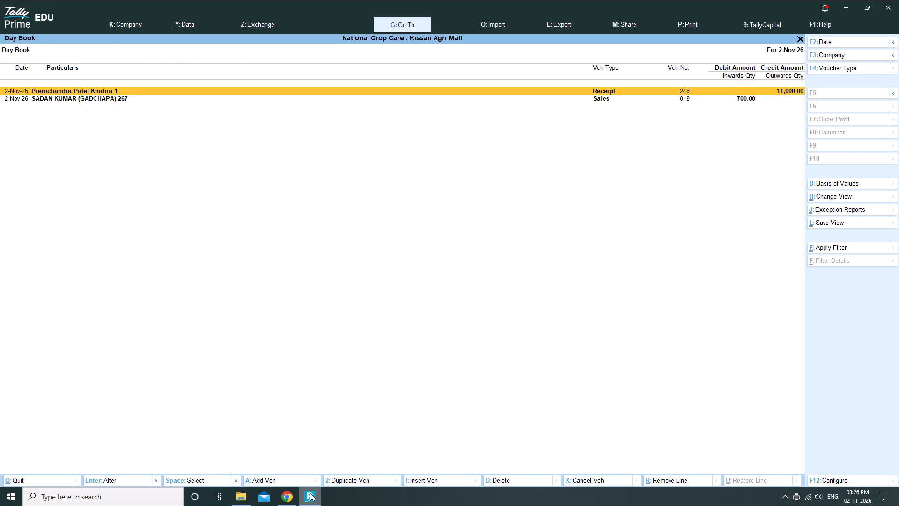
{"action": "key", "text": "Escape"}
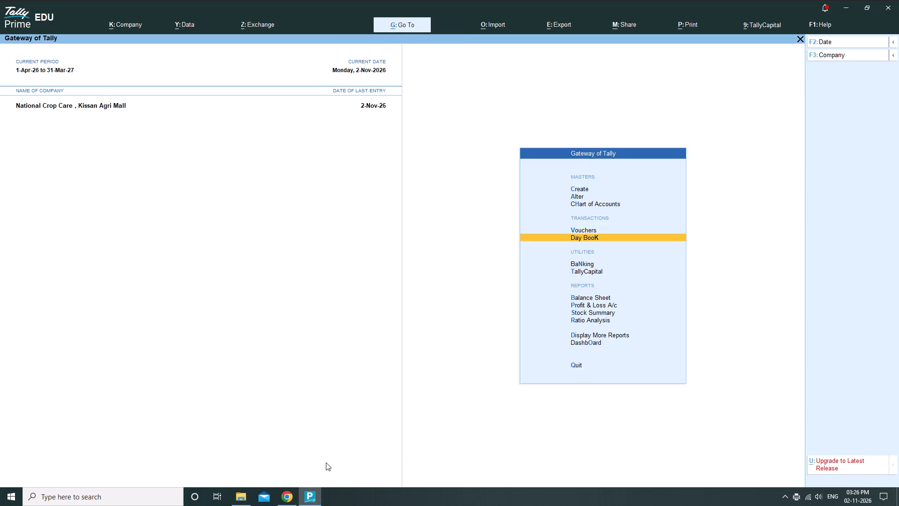
{"action": "key", "text": "d"}
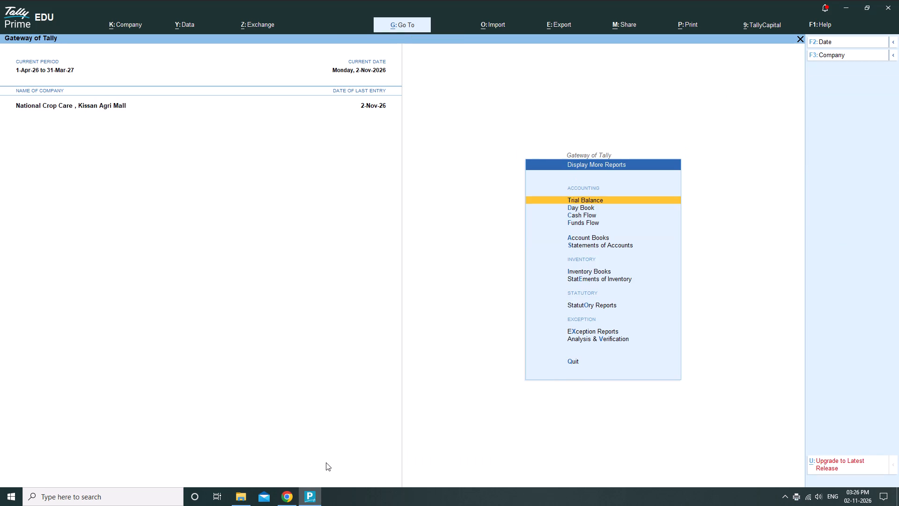
{"action": "type", "text": "al"}
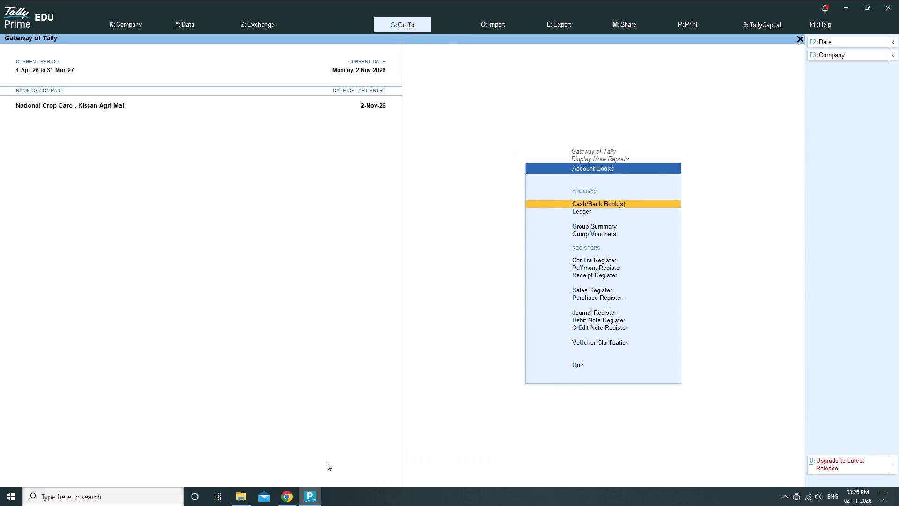
{"action": "type", "text": "arvind"}
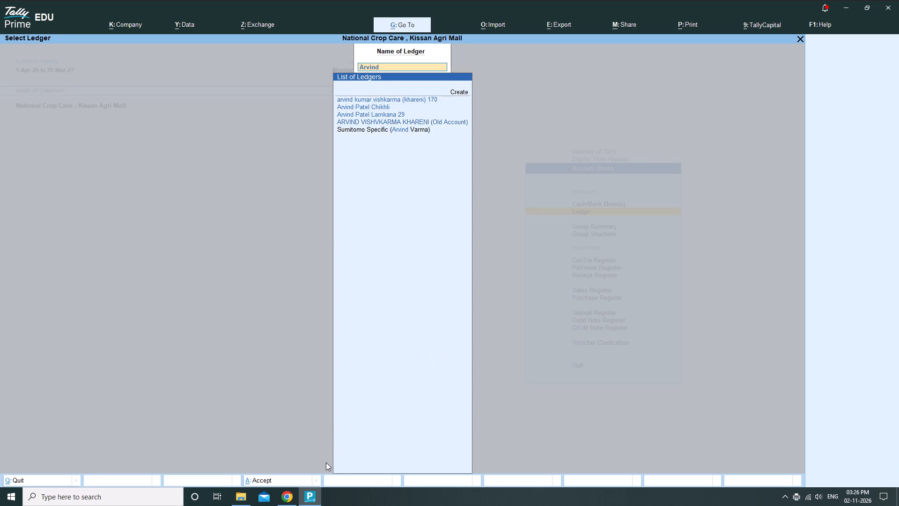
{"action": "key", "text": "Down"}
{"action": "key", "text": "Down"}
{"action": "key", "text": "Return"}
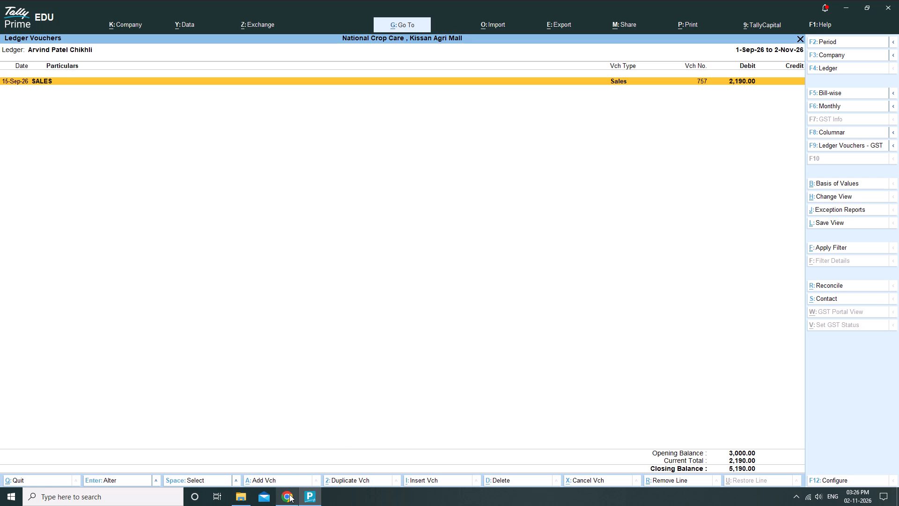
Switch back to myBillBook in Chrome and review the saved invoice from its header to its totals.
{"action": "left_click", "coordinate": [295, 464]}
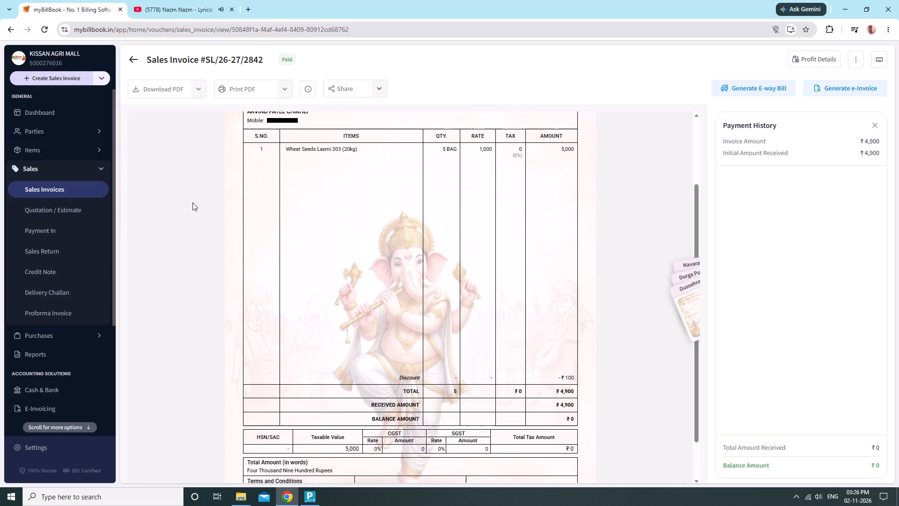
{"action": "scroll", "coordinate": [333, 225], "scroll_direction": "down", "scroll_amount": 2}
{"action": "scroll", "coordinate": [360, 232], "scroll_direction": "up", "scroll_amount": 7}
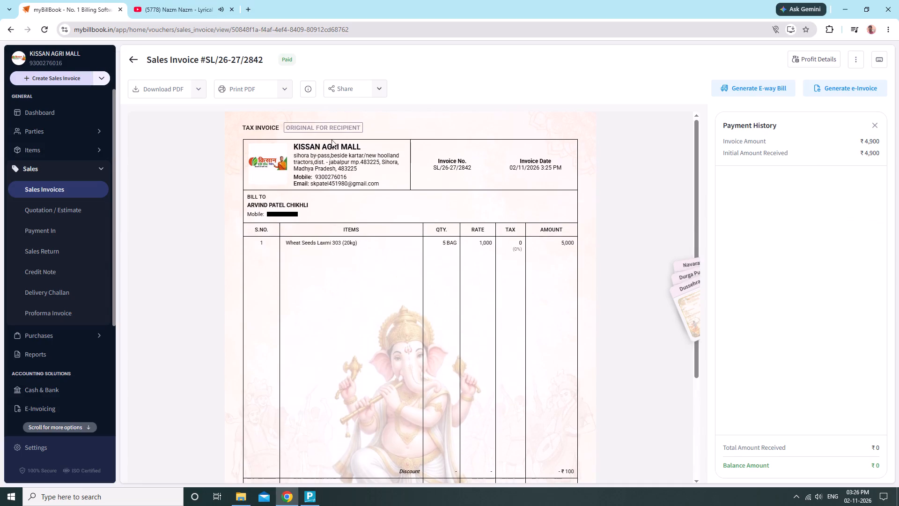